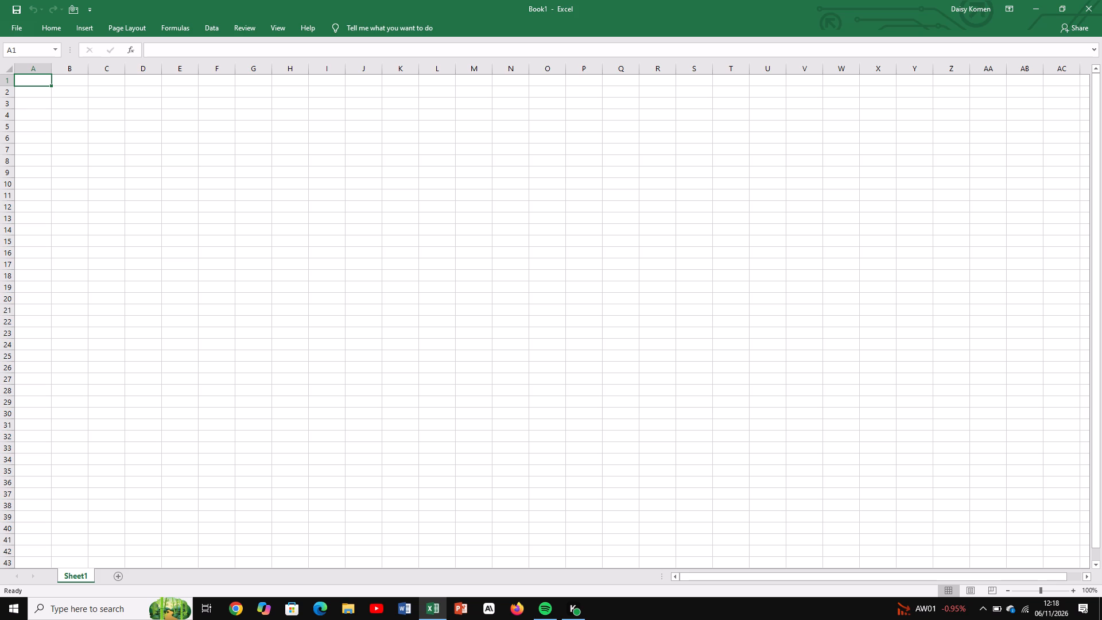
Enter the heading "Village Households" in cell A1 of the blank sheet.
{"action": "left_click", "coordinate": [45, 87]}
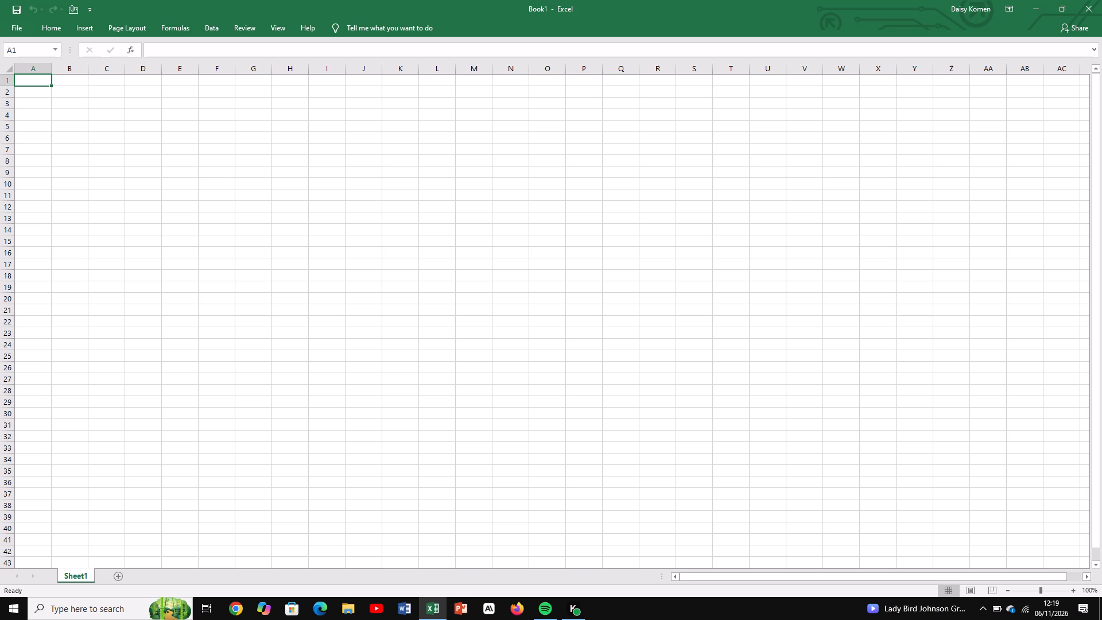
{"action": "key", "text": "v"}
{"action": "type", "text": "illage"}
{"action": "key", "text": "space"}
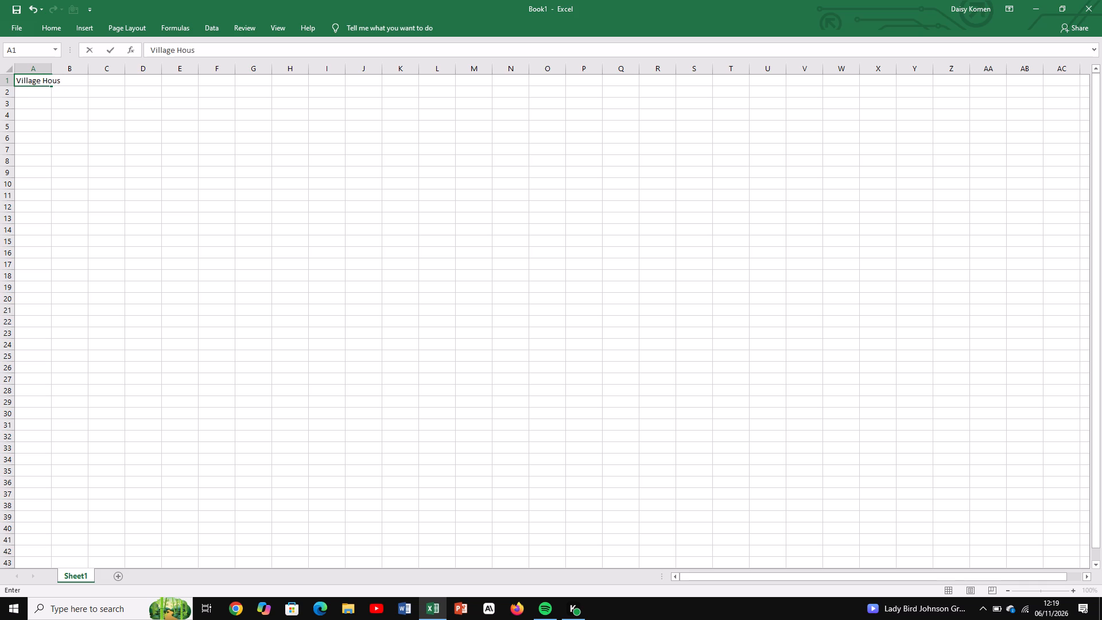
{"action": "type", "text": "eholds"}
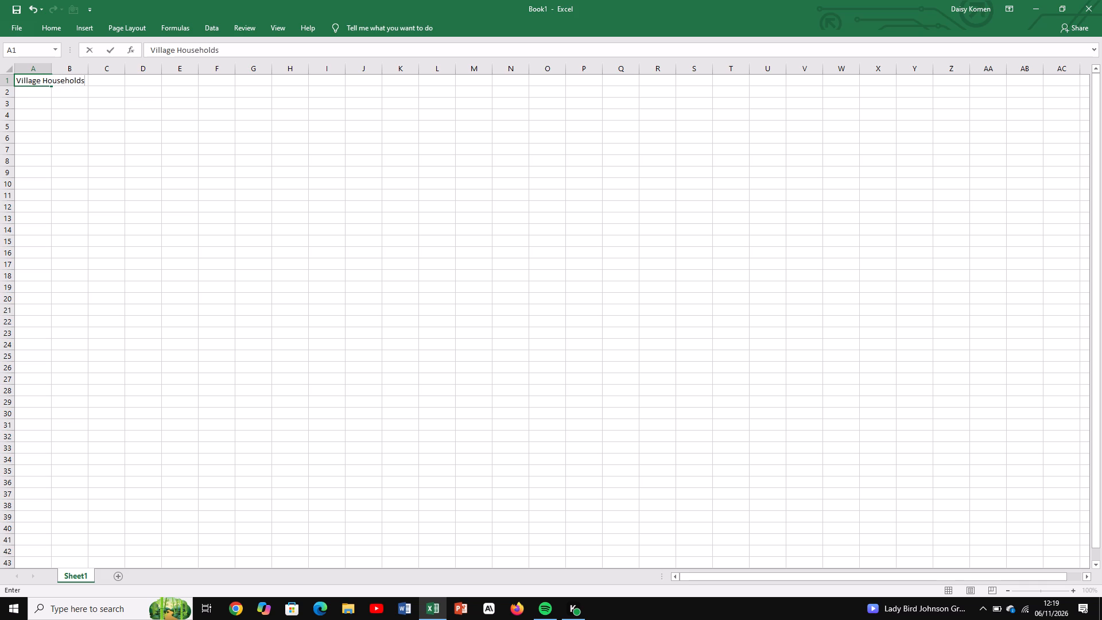
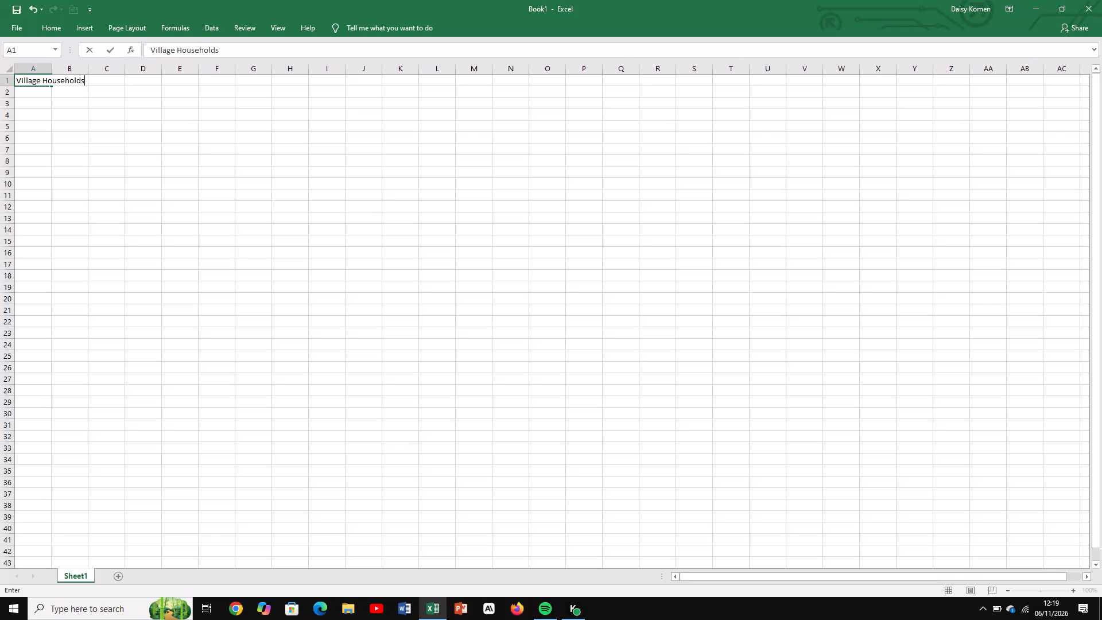
Replace the heading in cell A1 with "Village".
{"action": "key", "text": "Delete"}
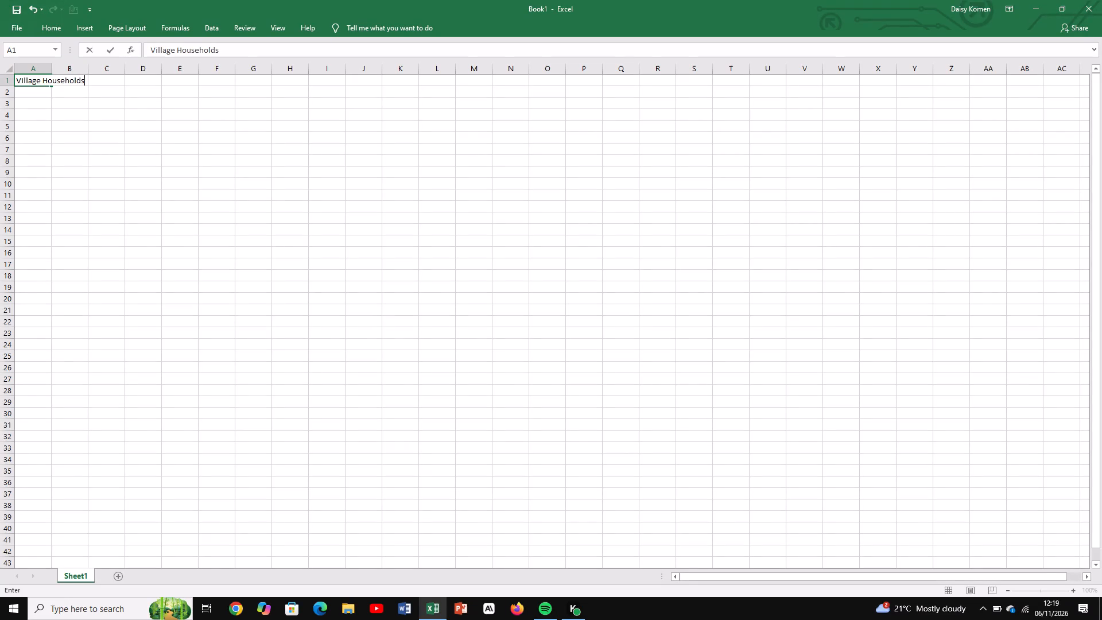
{"action": "left_click", "coordinate": [71, 86]}
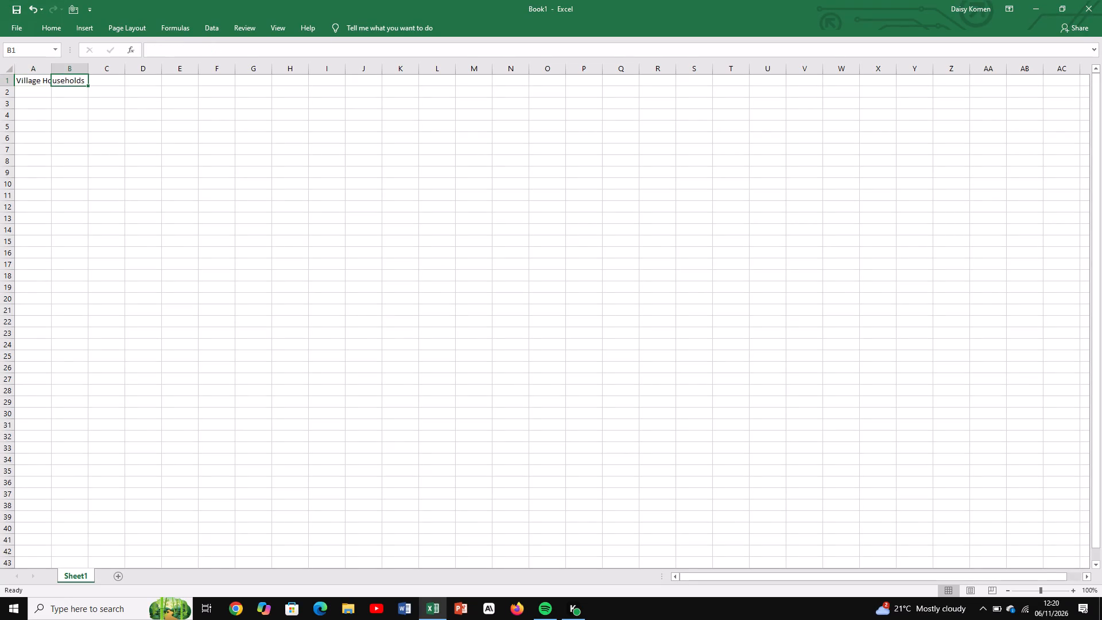
{"action": "key", "text": "Delete"}
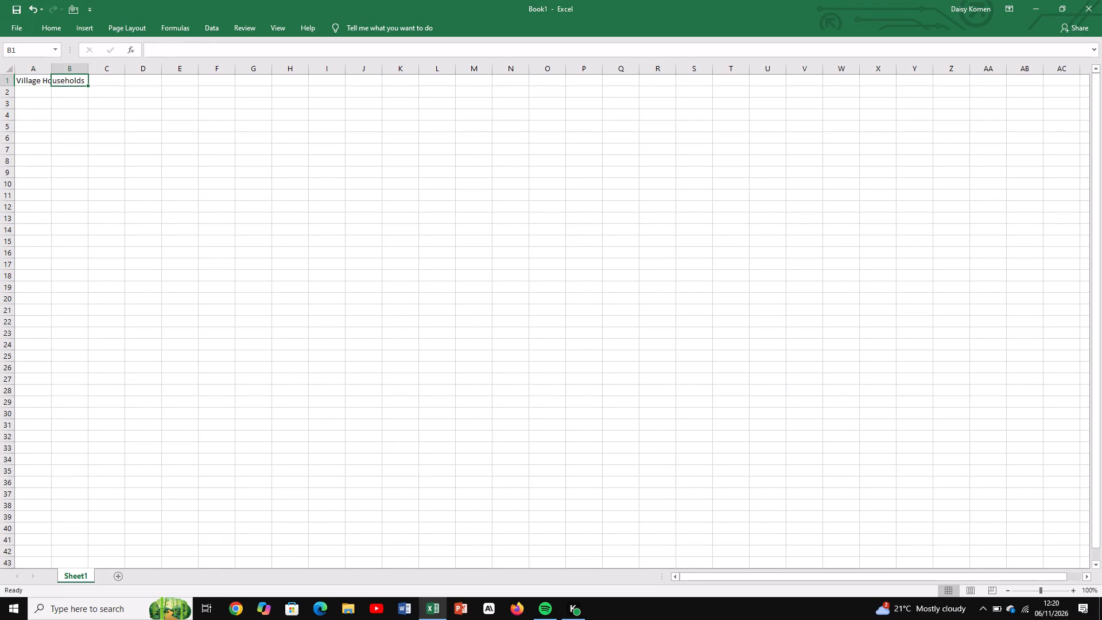
{"action": "triple_click", "coordinate": [59, 86]}
{"action": "double_click", "coordinate": [36, 84]}
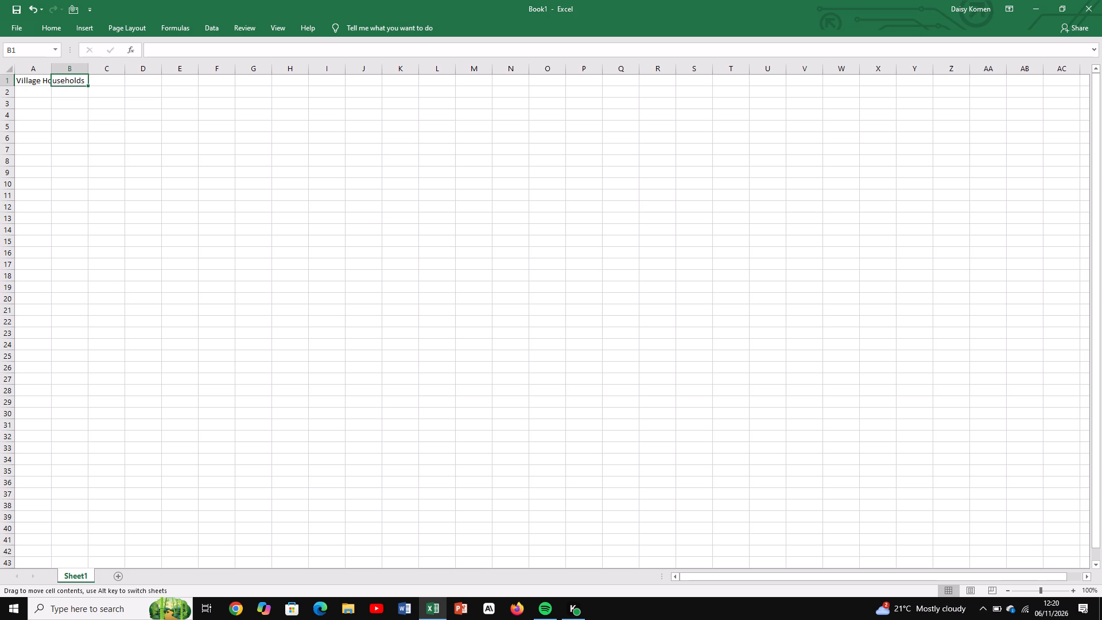
{"action": "left_click", "coordinate": [69, 83]}
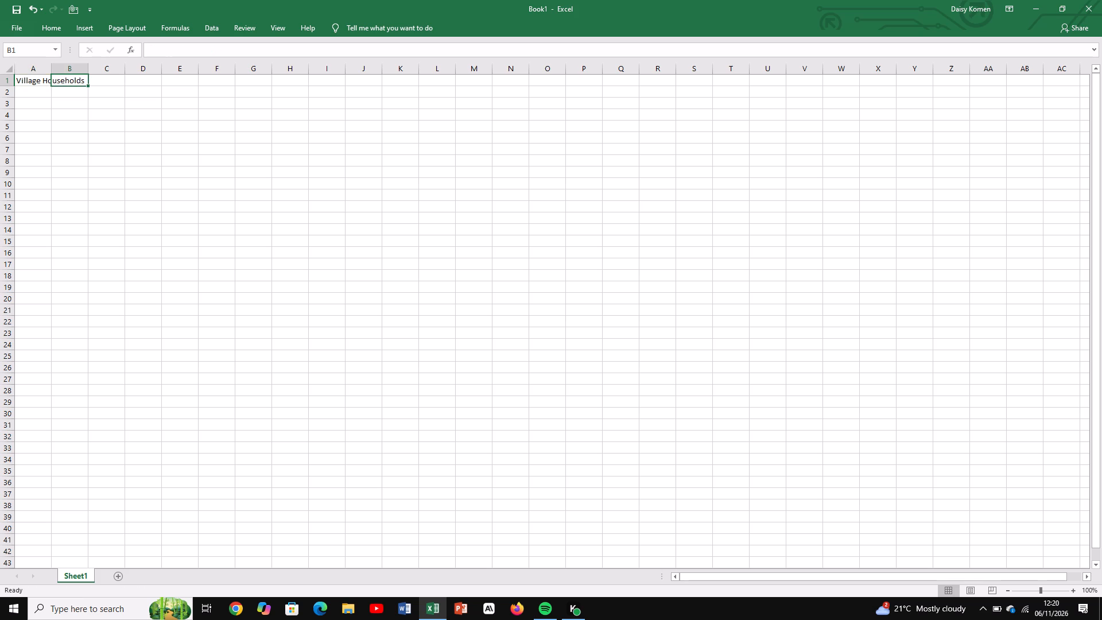
{"action": "key", "text": "Delete"}
{"action": "left_click", "coordinate": [26, 83]}
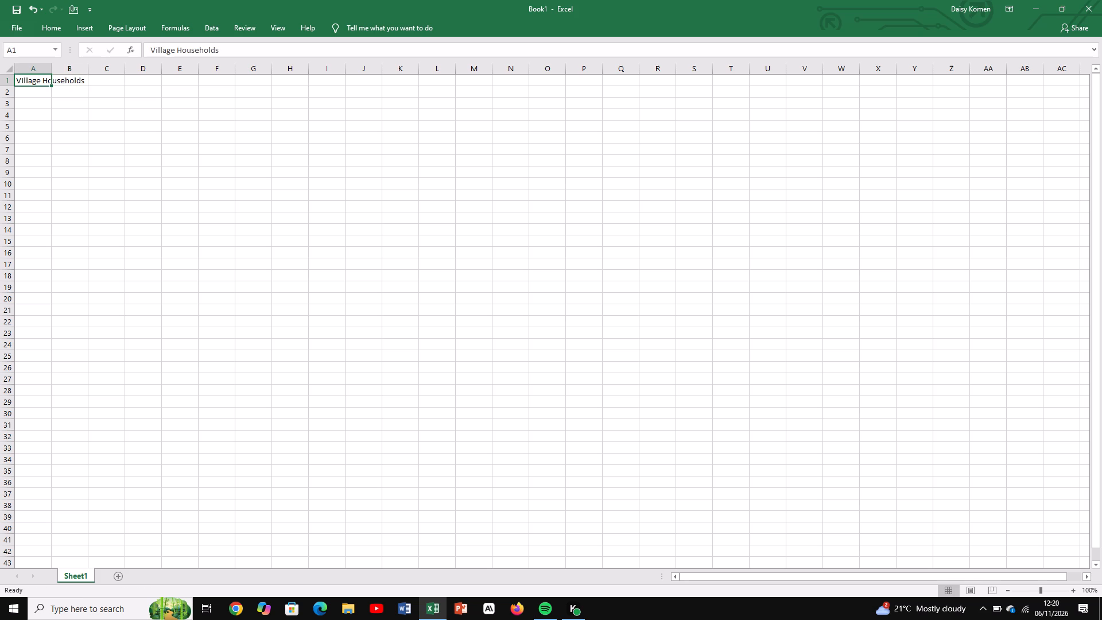
{"action": "key", "text": "Delete"}
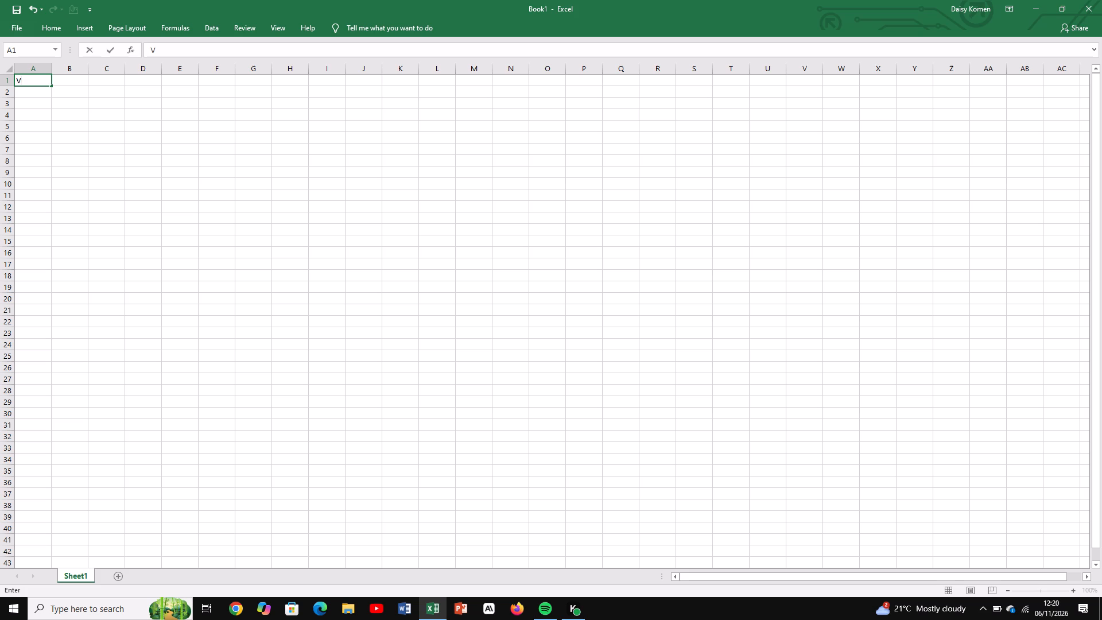
{"action": "type", "text": "illage"}
Enter the column heading "Households Visited" in cell B1.
{"action": "left_click", "coordinate": [86, 80]}
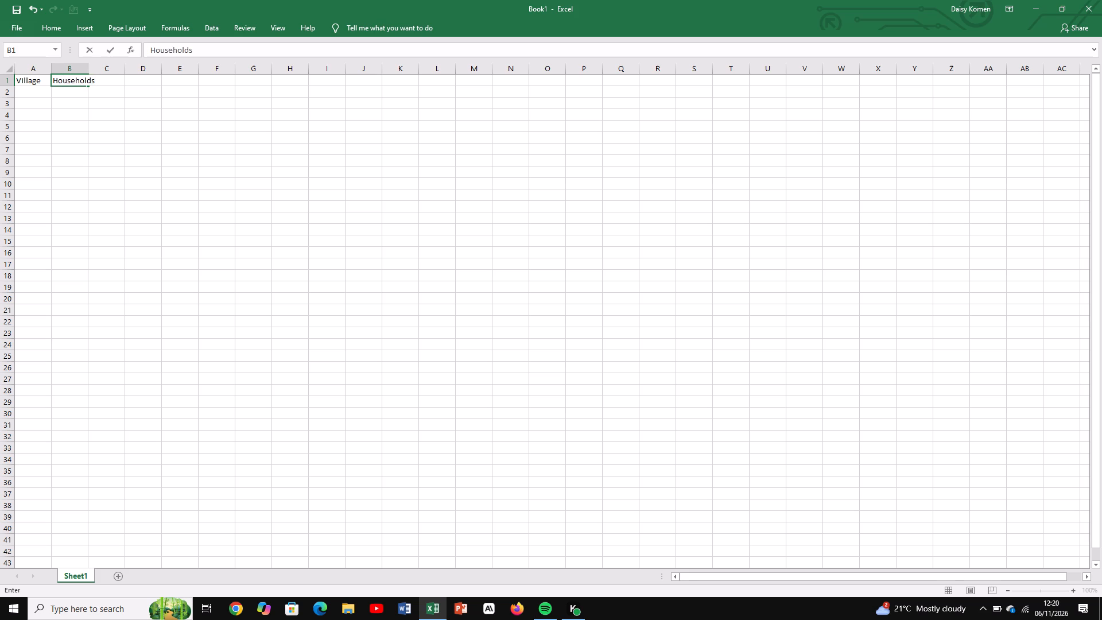
{"action": "key", "text": "v"}
{"action": "type", "text": "is"}
{"action": "type", "text": "ited"}
{"action": "key", "text": "Return"}
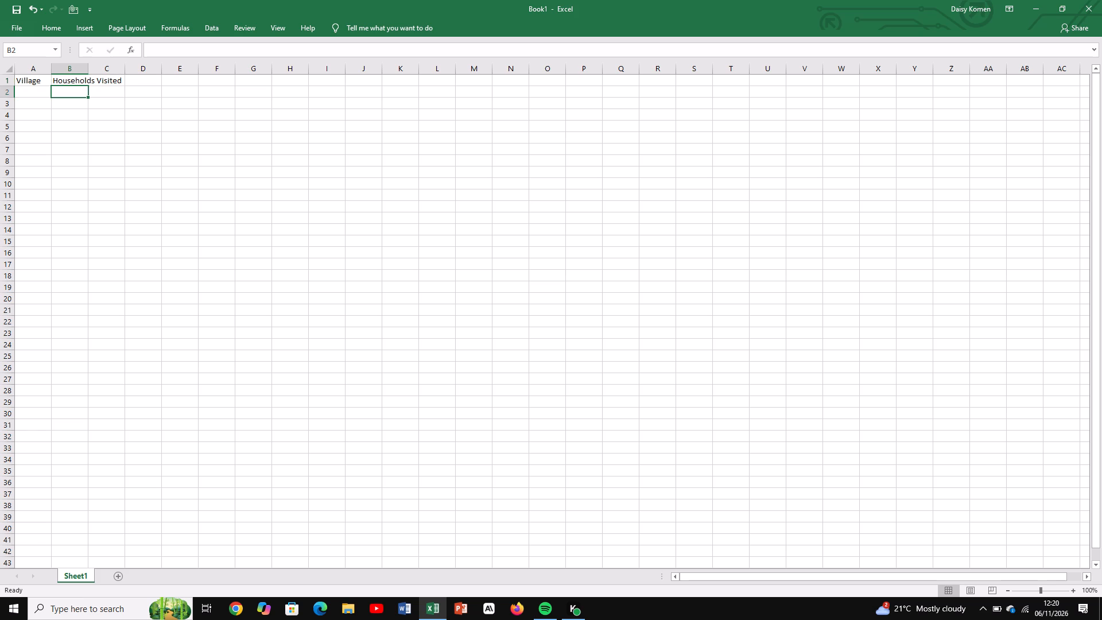
Enter the column headings "Women", "Men" and "Children" in cells C1, D1 and E1.
{"action": "left_click", "coordinate": [115, 76]}
{"action": "left_click", "coordinate": [104, 83]}
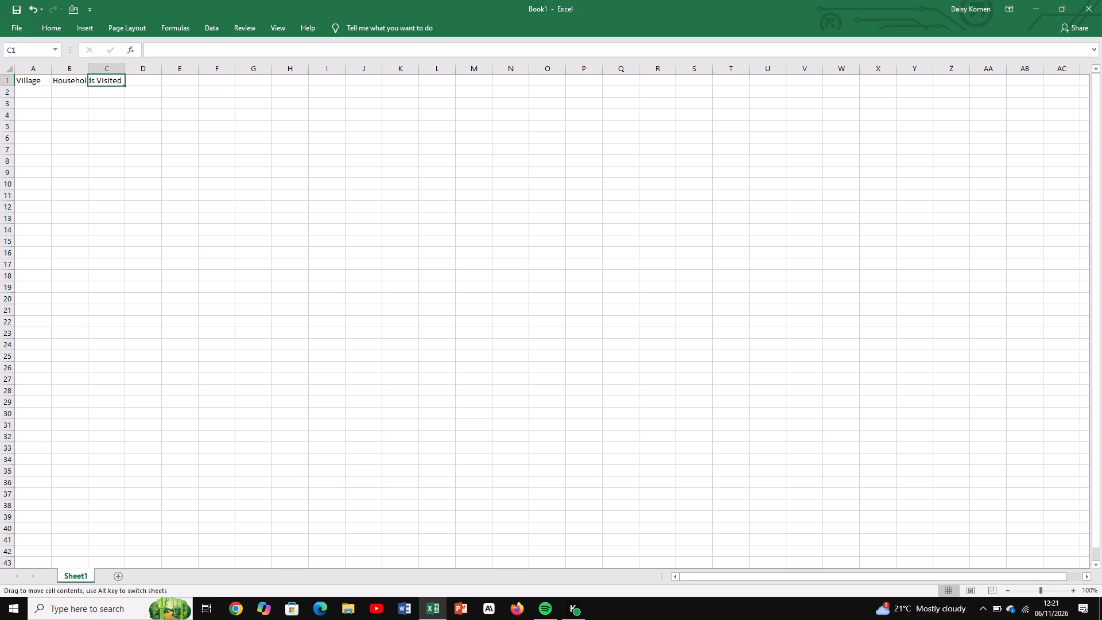
{"action": "key", "text": "e"}
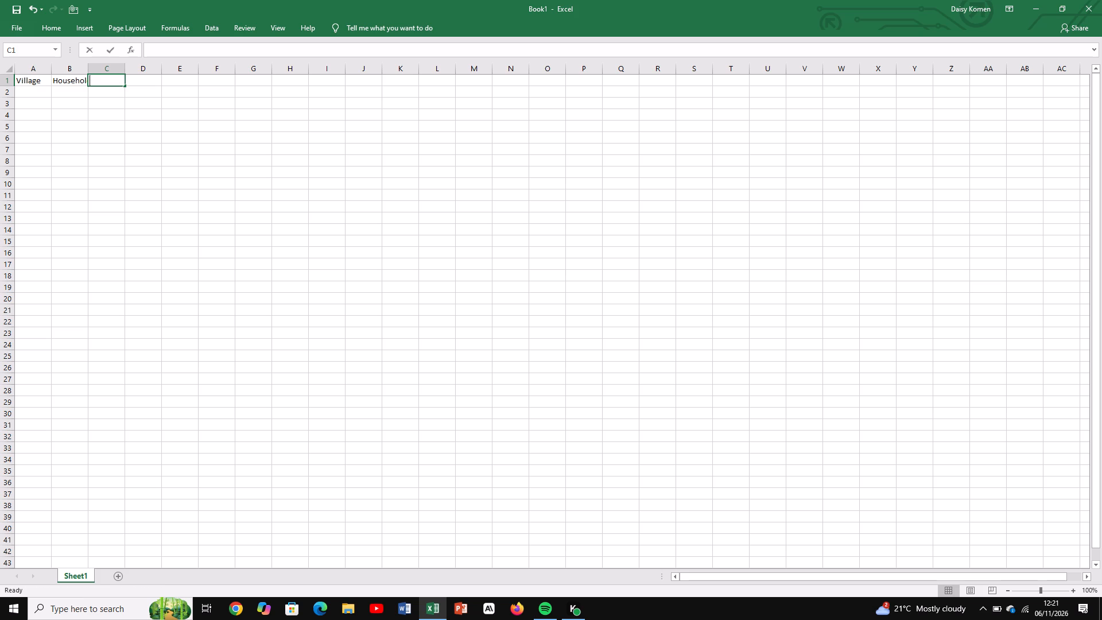
{"action": "key", "text": "BackSpace"}
{"action": "key", "text": "w"}
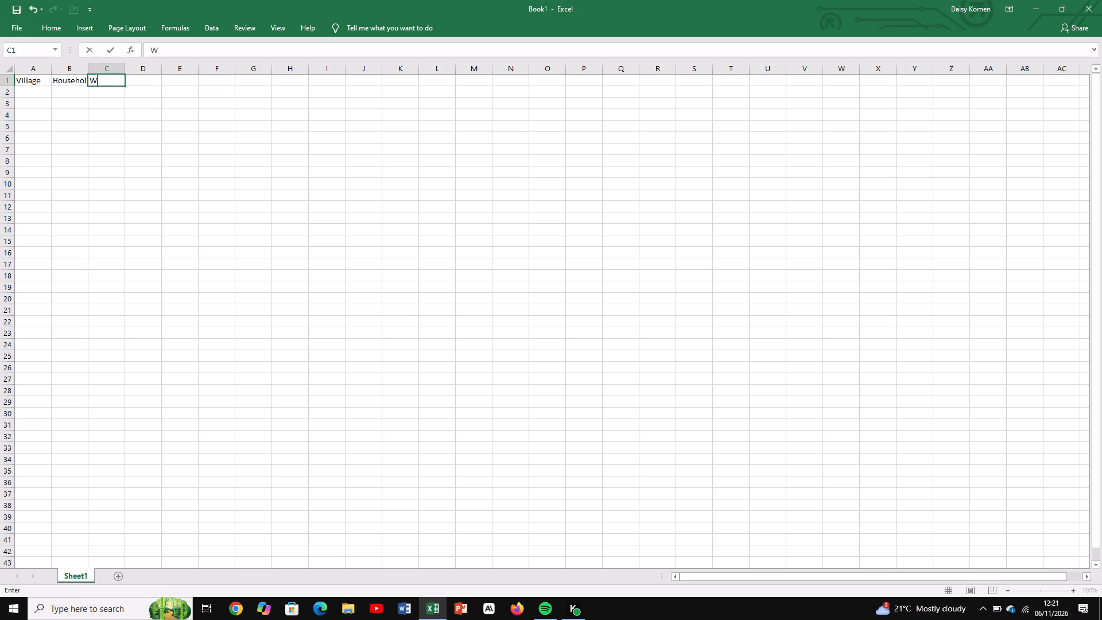
{"action": "type", "text": "omen"}
{"action": "left_click", "coordinate": [148, 84]}
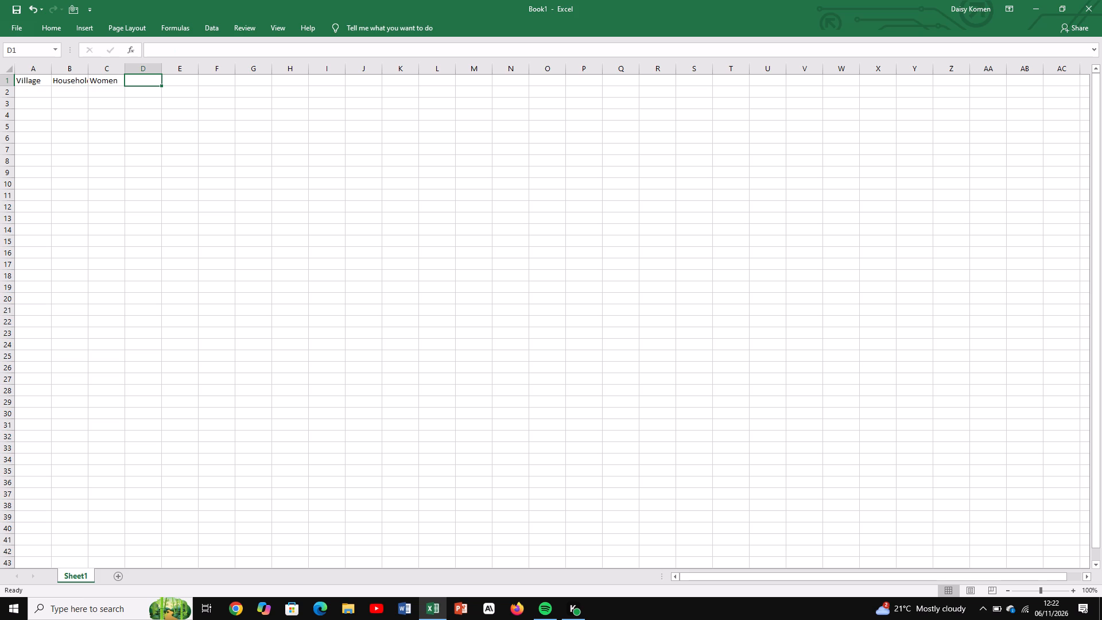
{"action": "type", "text": "en"}
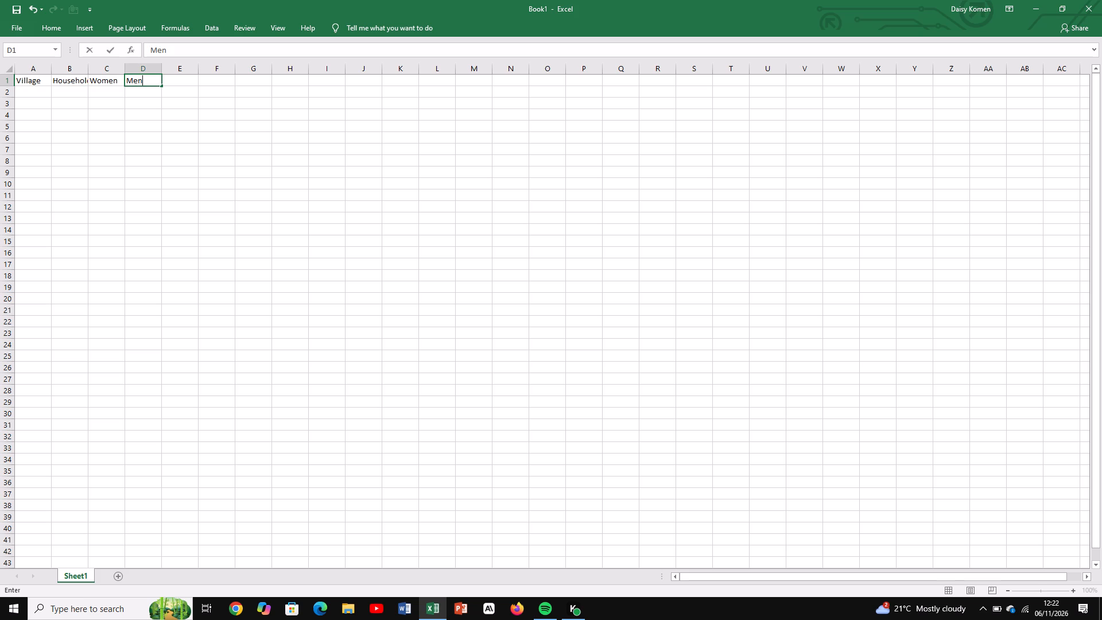
{"action": "left_click", "coordinate": [180, 81]}
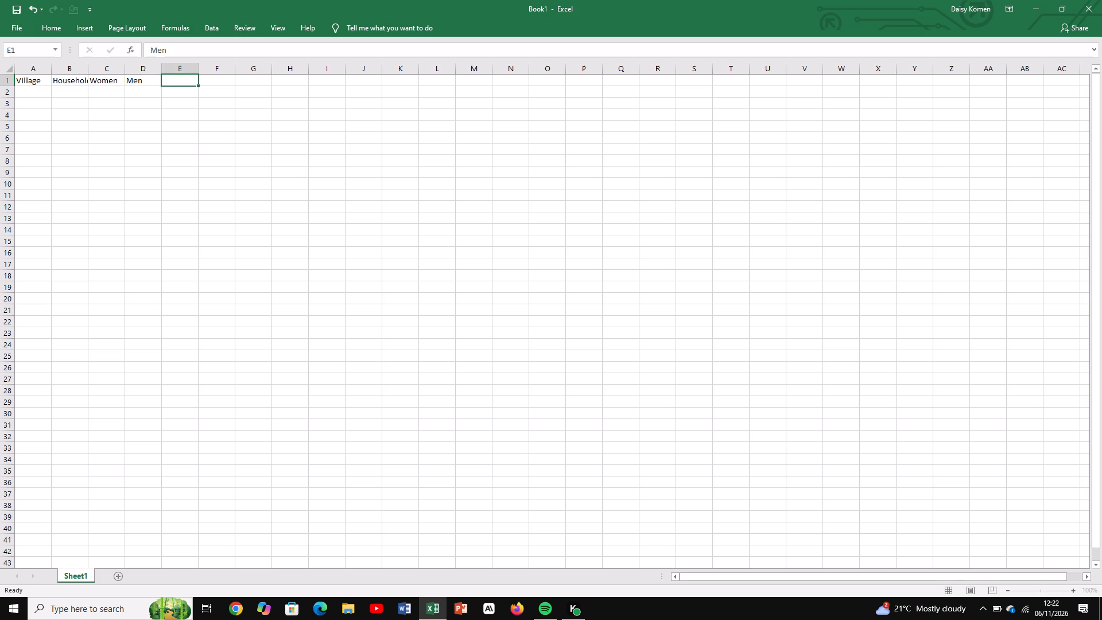
{"action": "key", "text": "c"}
{"action": "type", "text": "hildren"}
{"action": "key", "text": "Return"}
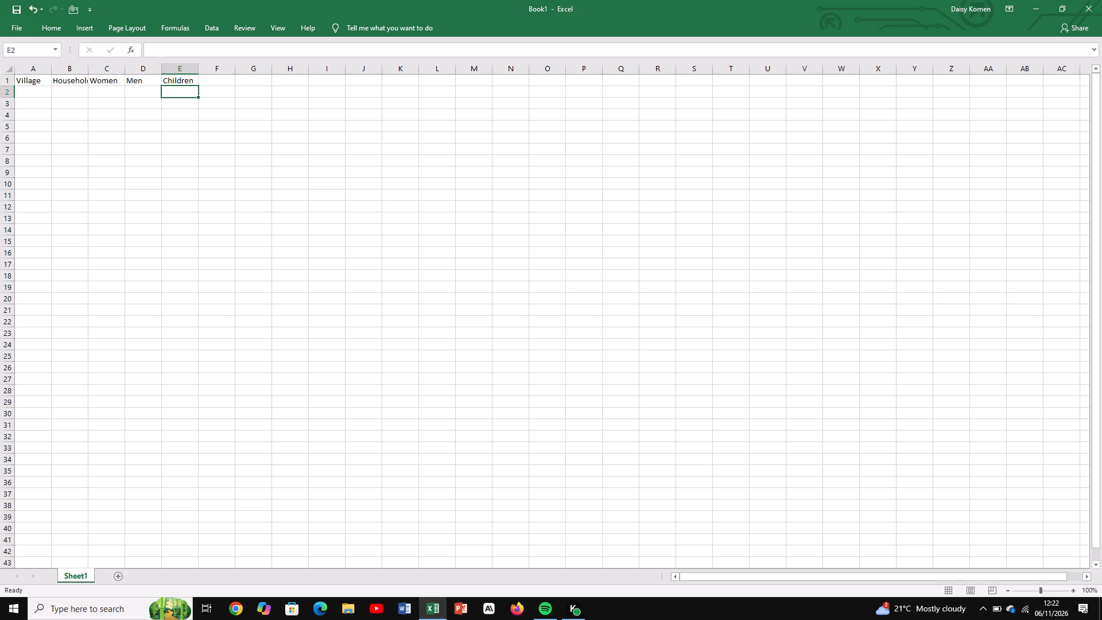
Fill row 2 with the village Kayole: 45 households visited, 60 women, 40 men and 85 children.
{"action": "scroll", "coordinate": [180, 81], "scroll_direction": "right", "scroll_amount": 4}
{"action": "left_click", "coordinate": [29, 96]}
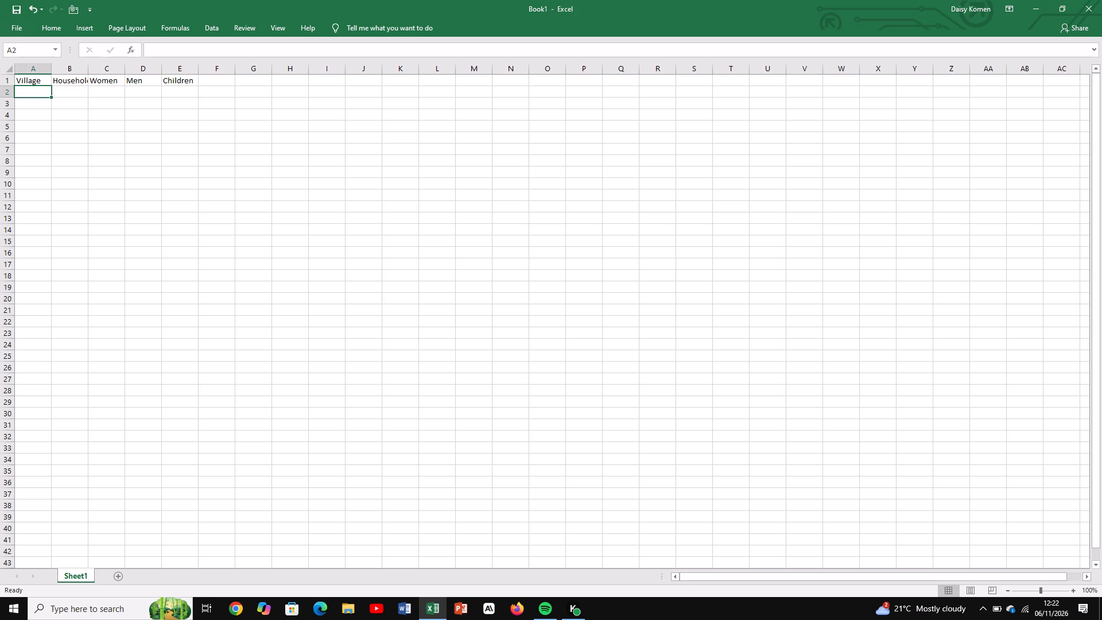
{"action": "key", "text": "k"}
{"action": "type", "text": "ayo"}
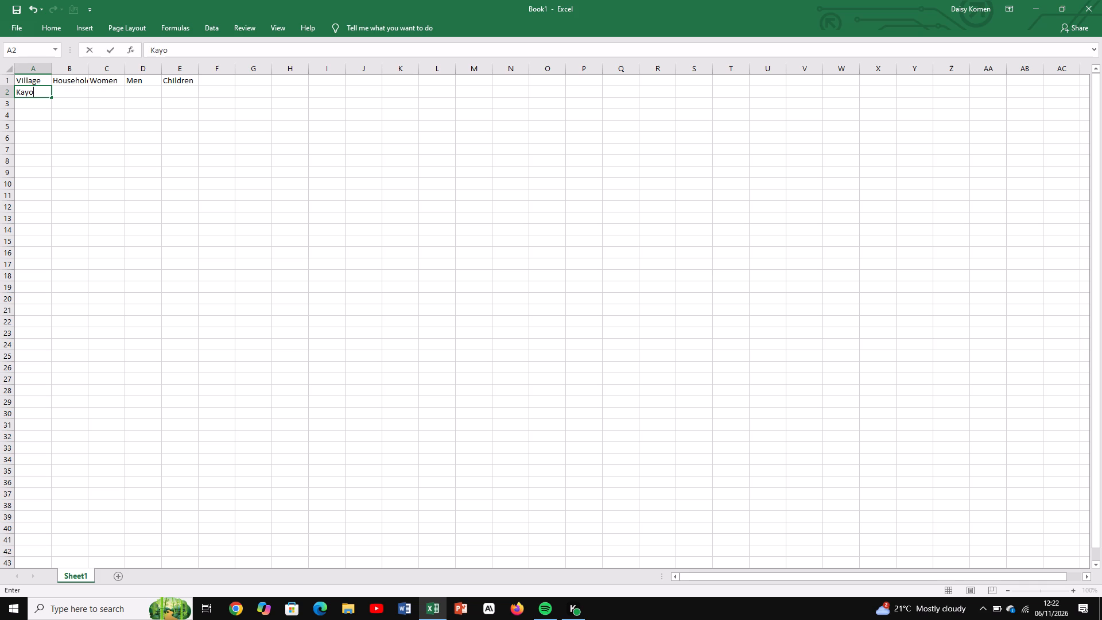
{"action": "type", "text": "le"}
{"action": "left_click", "coordinate": [68, 96]}
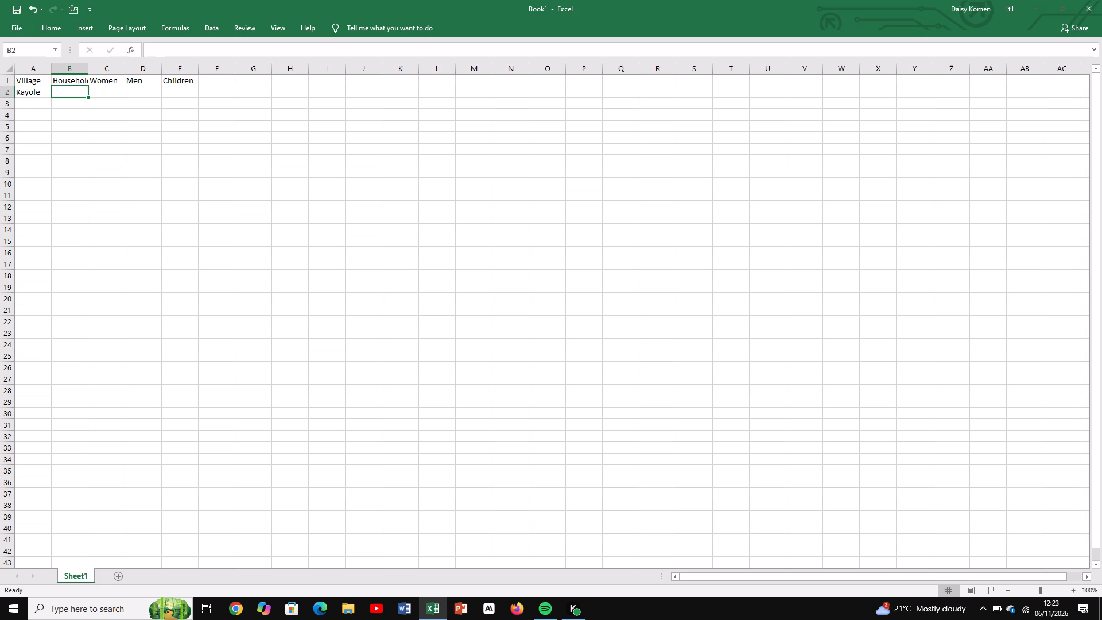
{"action": "type", "text": "45"}
{"action": "left_click", "coordinate": [105, 91]}
{"action": "type", "text": "60"}
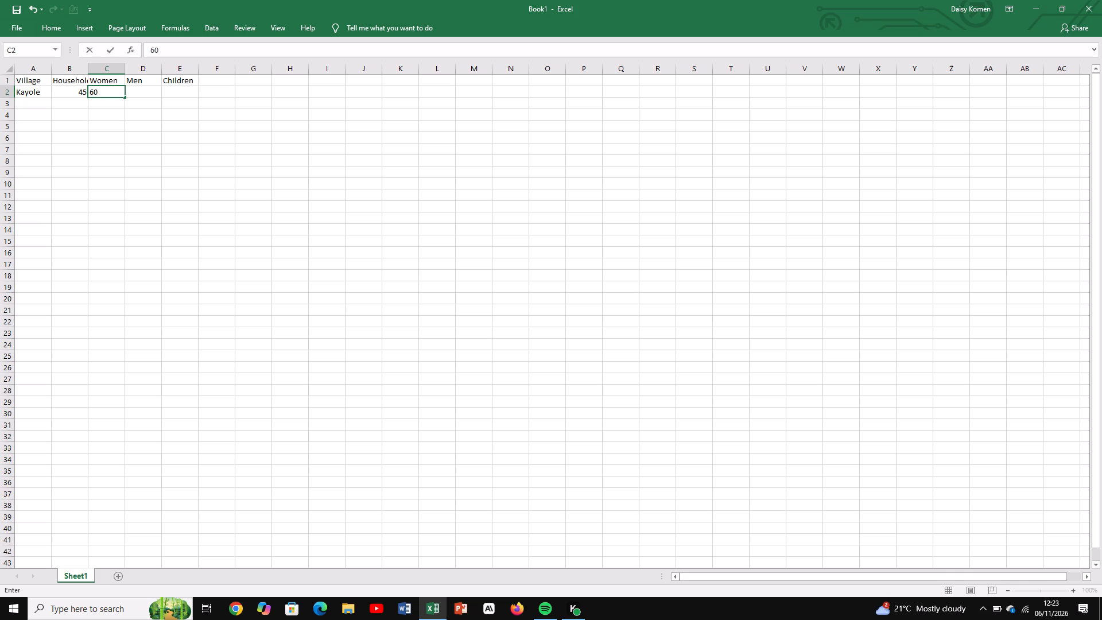
{"action": "left_click", "coordinate": [135, 92]}
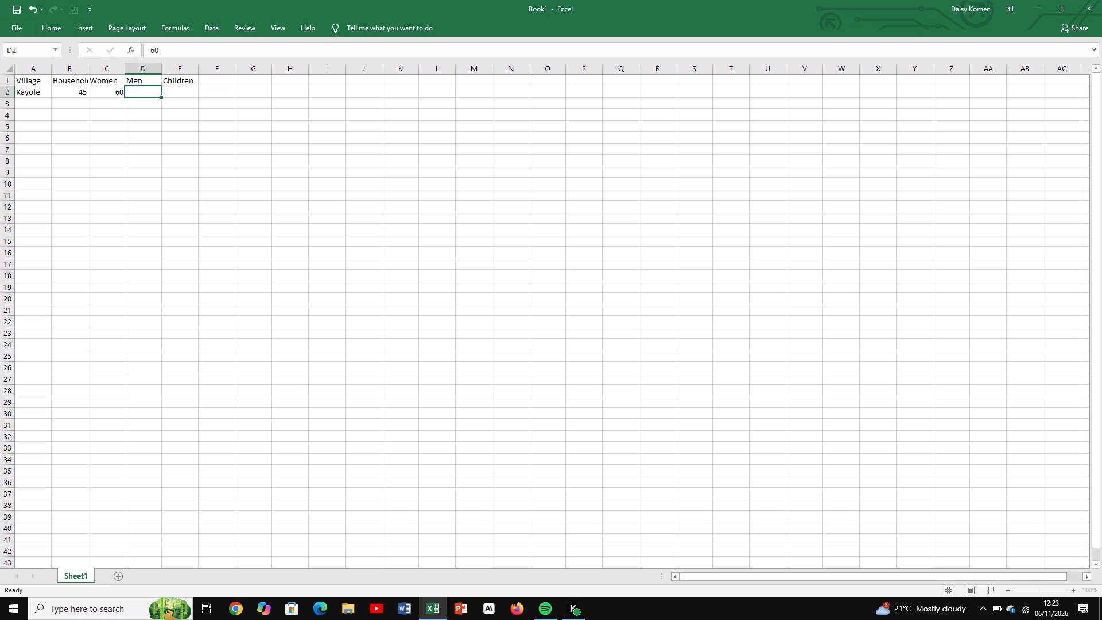
{"action": "type", "text": "40"}
{"action": "left_click", "coordinate": [192, 90]}
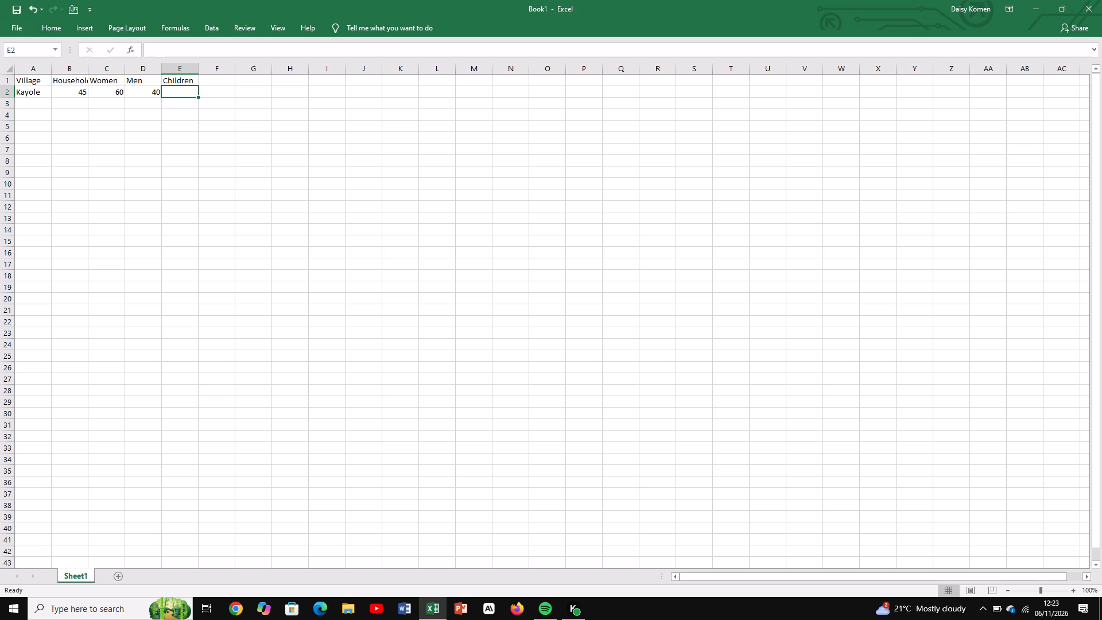
{"action": "type", "text": "85"}
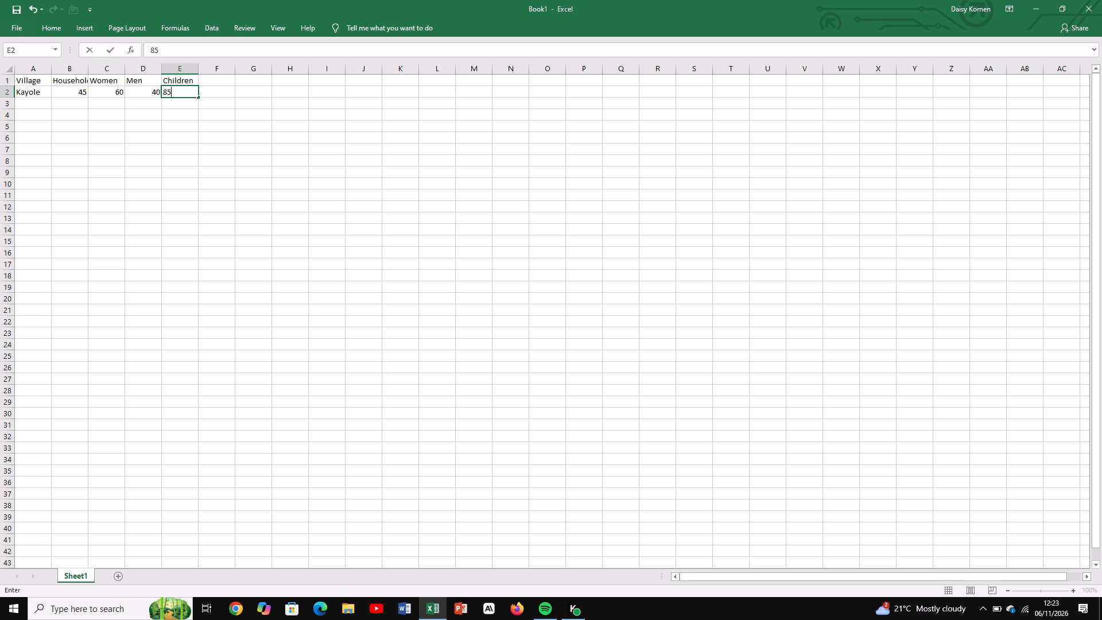
Fill row 3 with the village Mathare: 38 households visited, 52 women, 35 men and 70 children.
{"action": "left_click", "coordinate": [24, 106]}
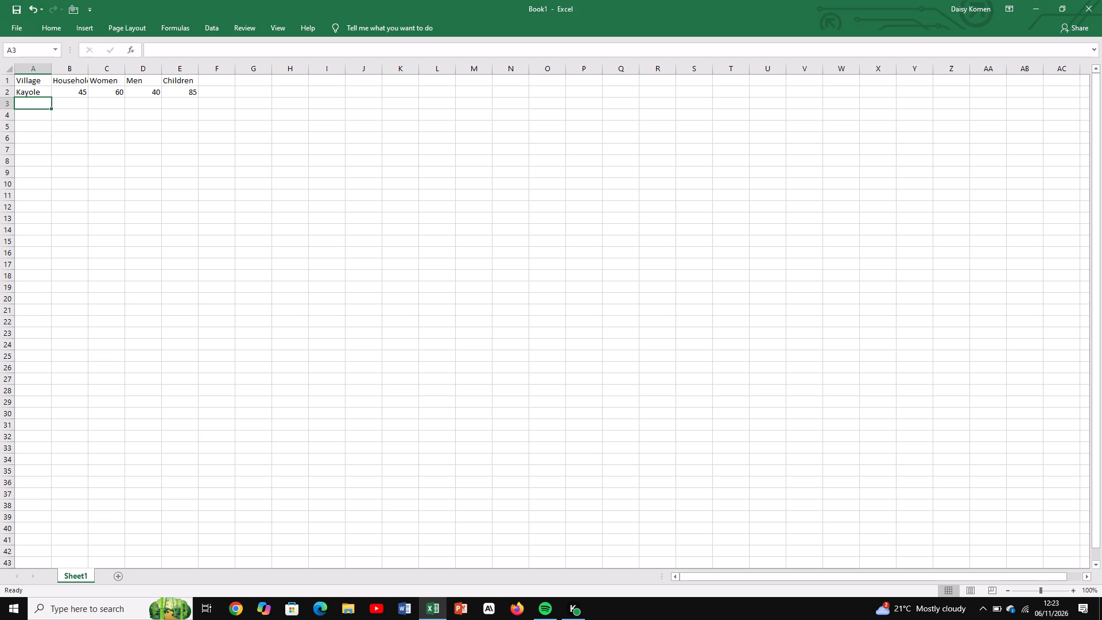
{"action": "type", "text": "athare"}
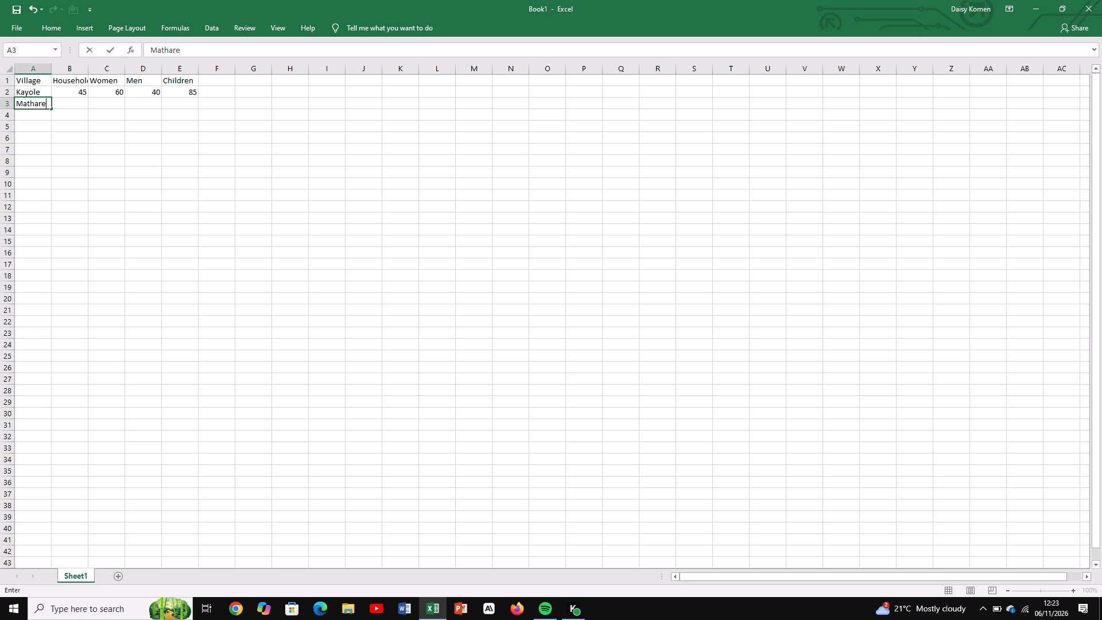
{"action": "left_click", "coordinate": [77, 103]}
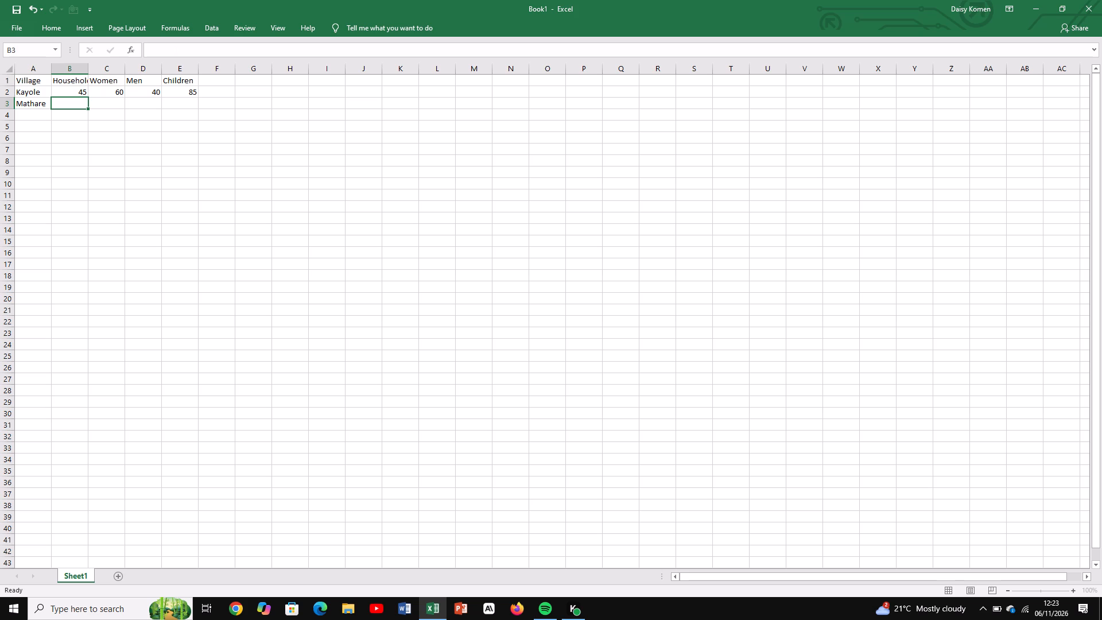
{"action": "key", "text": "3"}
{"action": "key", "text": "8"}
{"action": "left_click", "coordinate": [104, 103]}
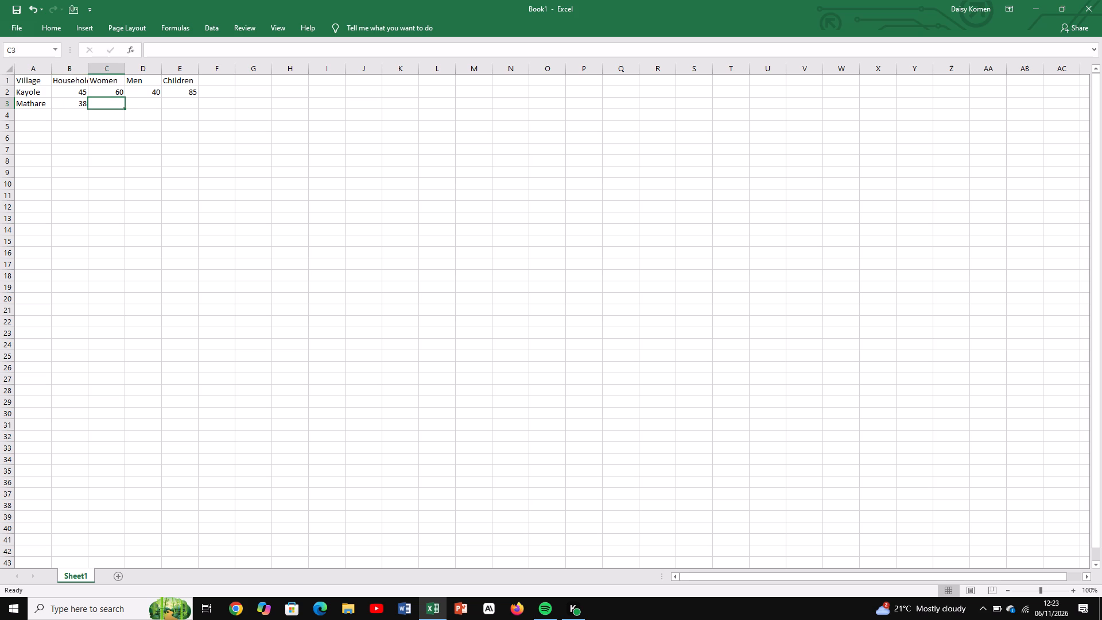
{"action": "type", "text": "52"}
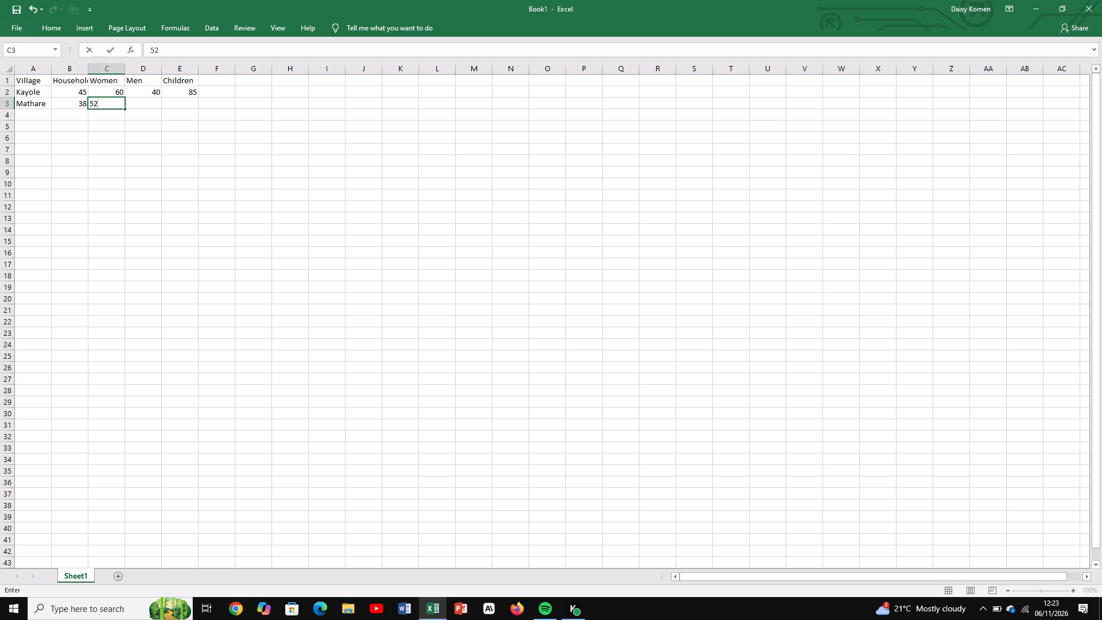
{"action": "left_click", "coordinate": [142, 106]}
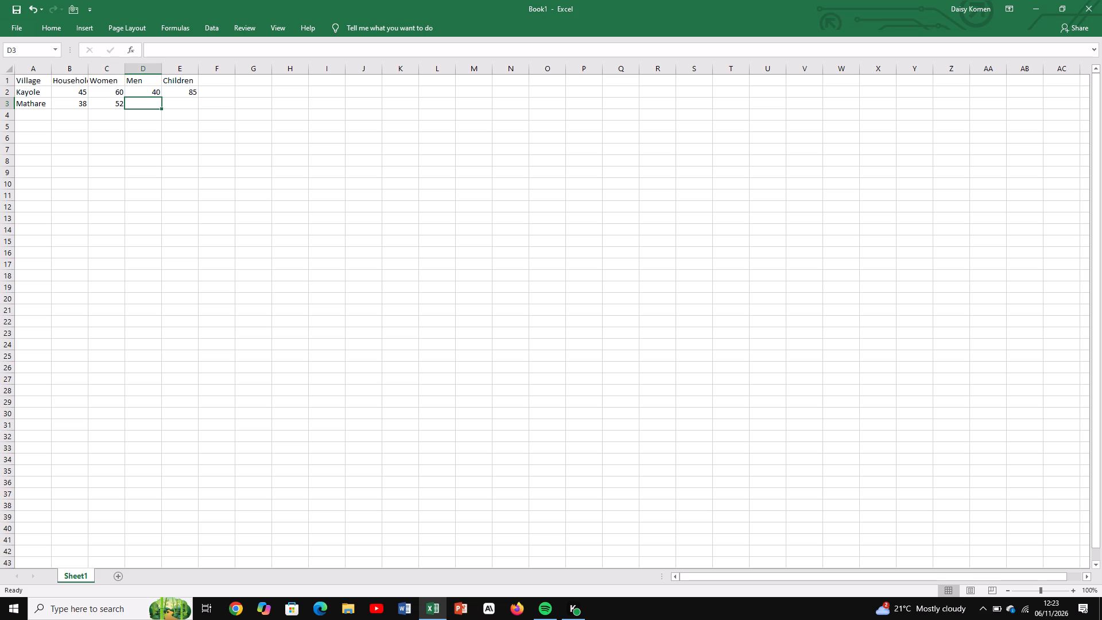
{"action": "type", "text": "35"}
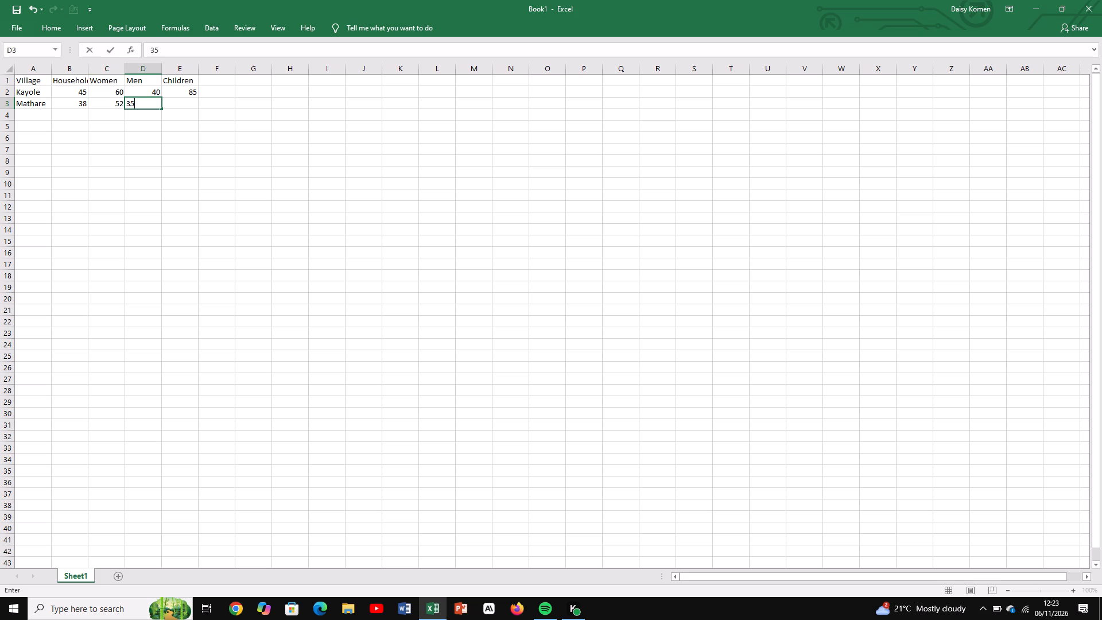
{"action": "left_click", "coordinate": [189, 107]}
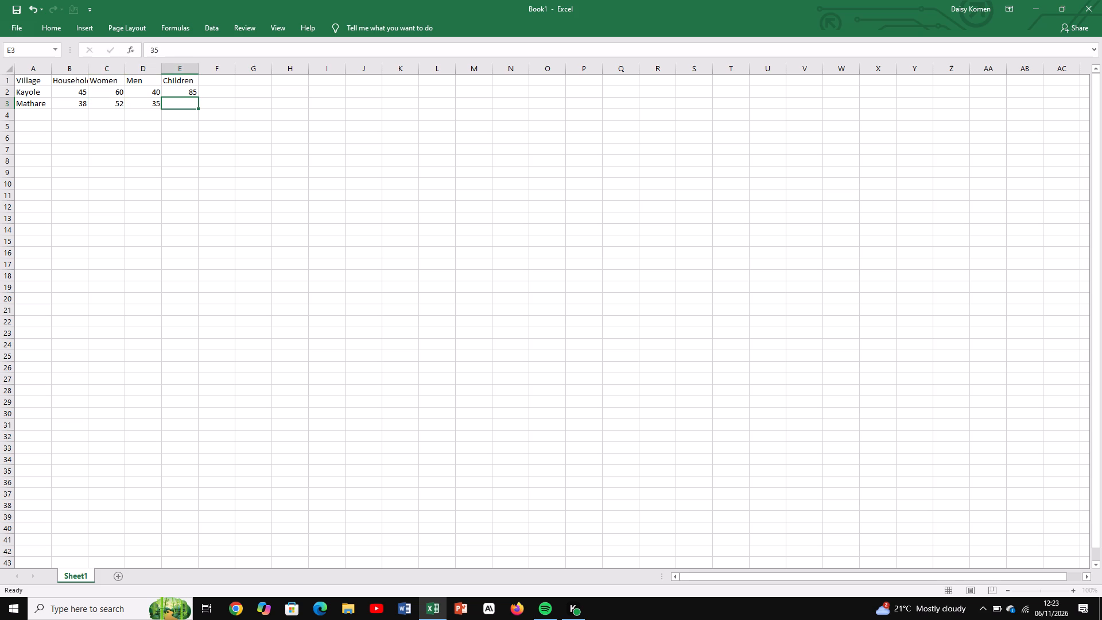
{"action": "type", "text": "70"}
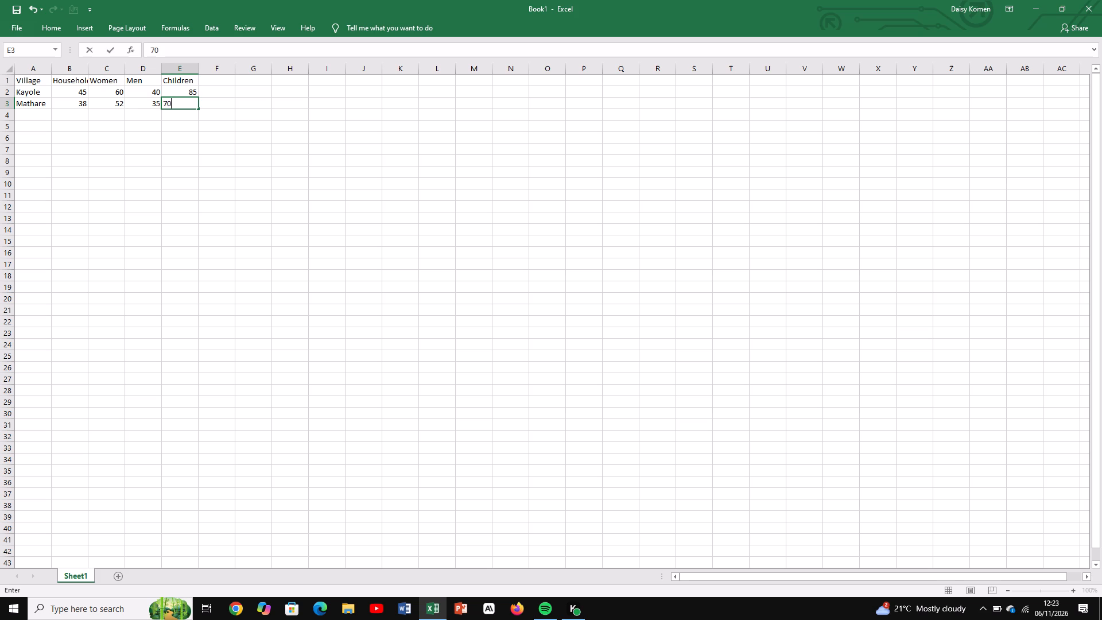
Fill row 4 with the village Kibera: 60 households visited, 90 women, 55 men and 120 children.
{"action": "left_click", "coordinate": [42, 118]}
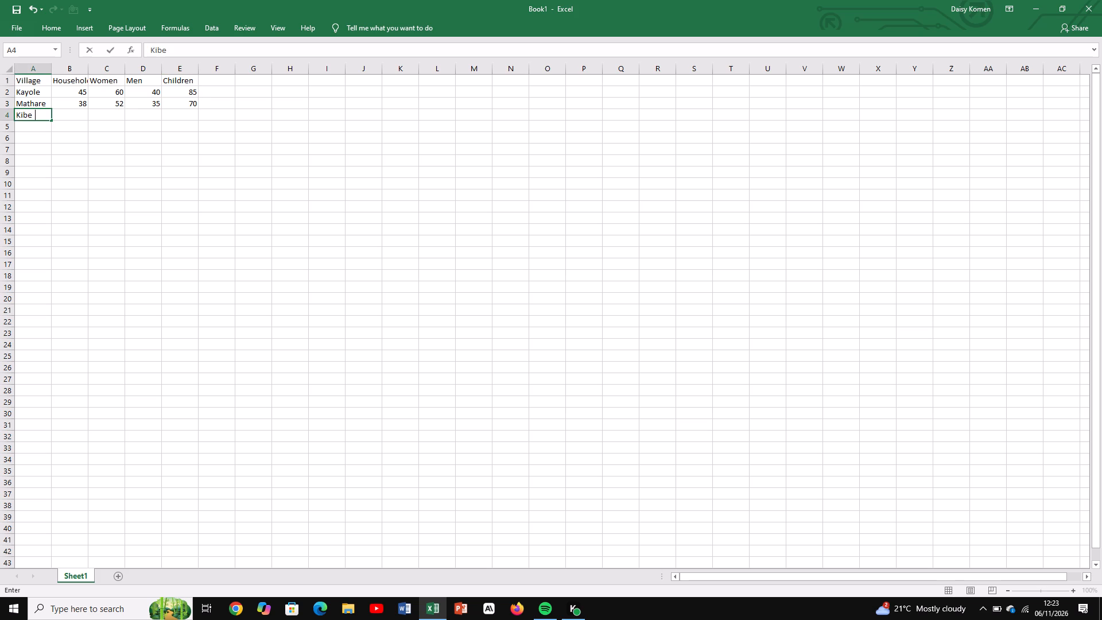
{"action": "left_click", "coordinate": [79, 115]}
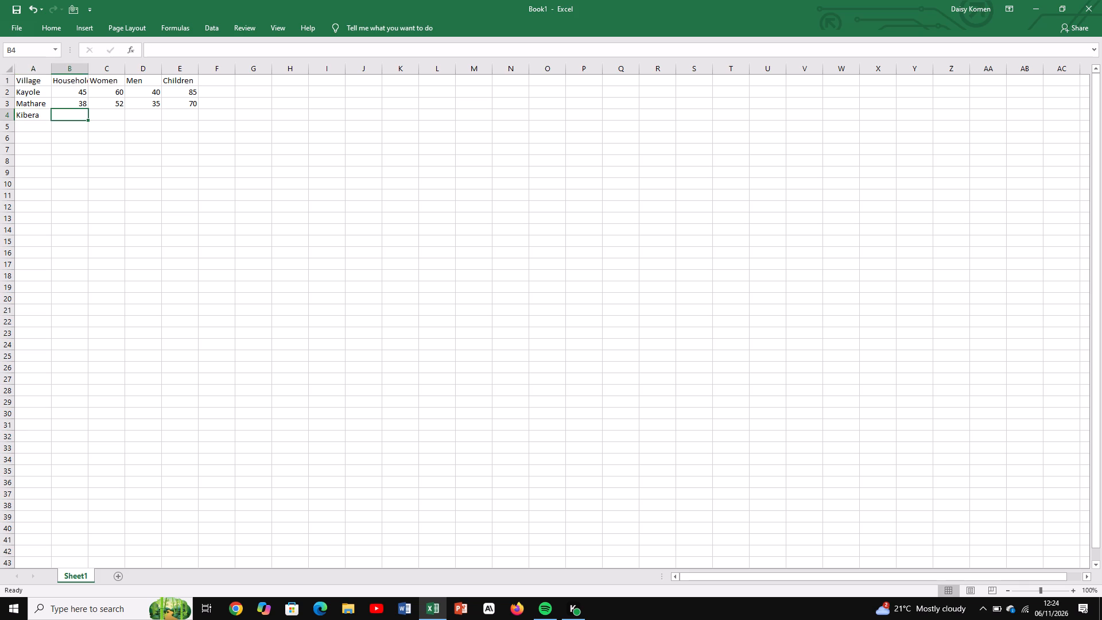
{"action": "type", "text": "60"}
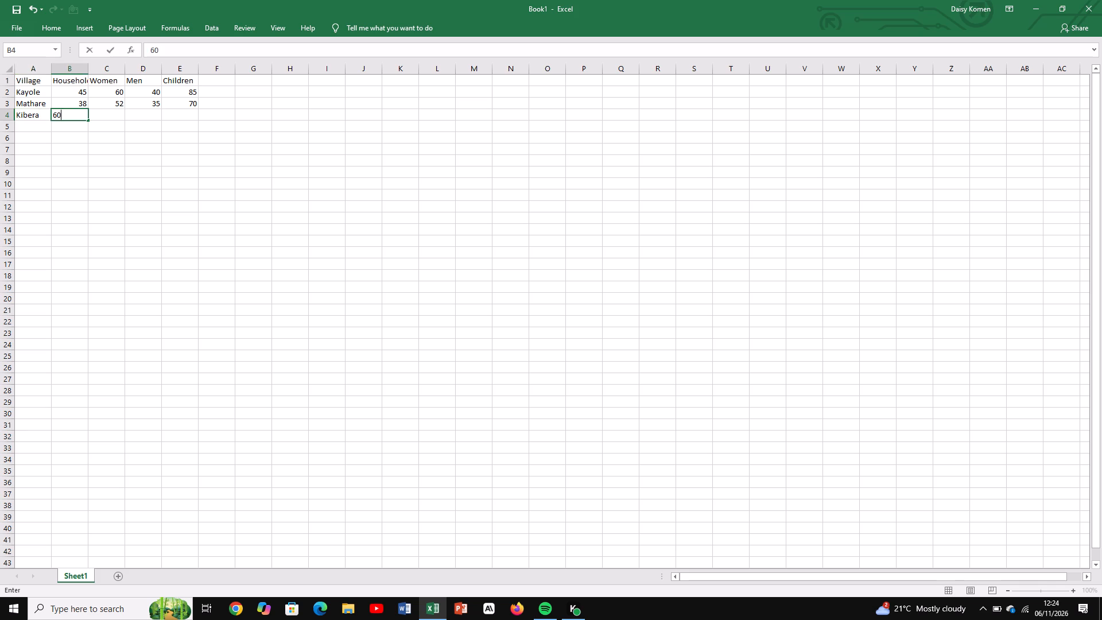
{"action": "left_click", "coordinate": [114, 119]}
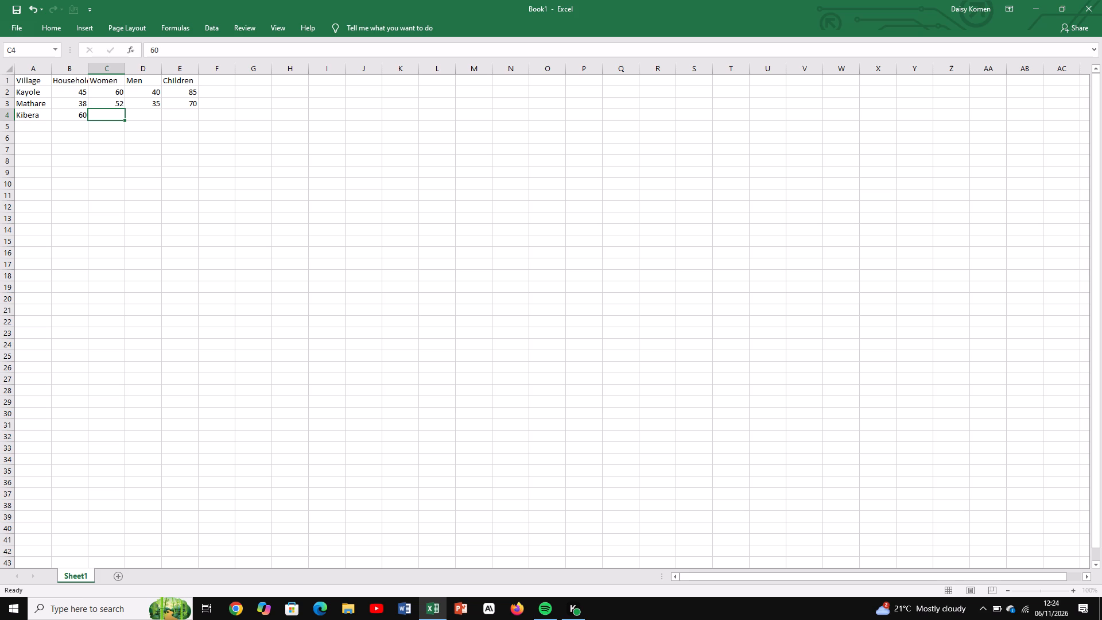
{"action": "type", "text": "90"}
{"action": "left_click", "coordinate": [139, 115]}
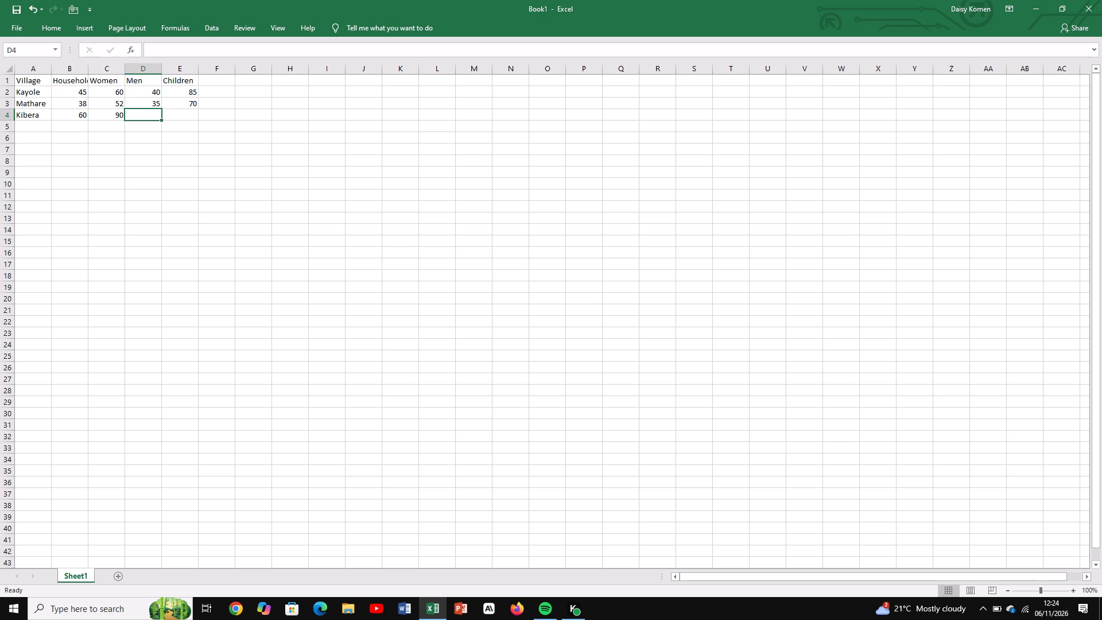
{"action": "type", "text": "55"}
{"action": "left_click", "coordinate": [181, 115]}
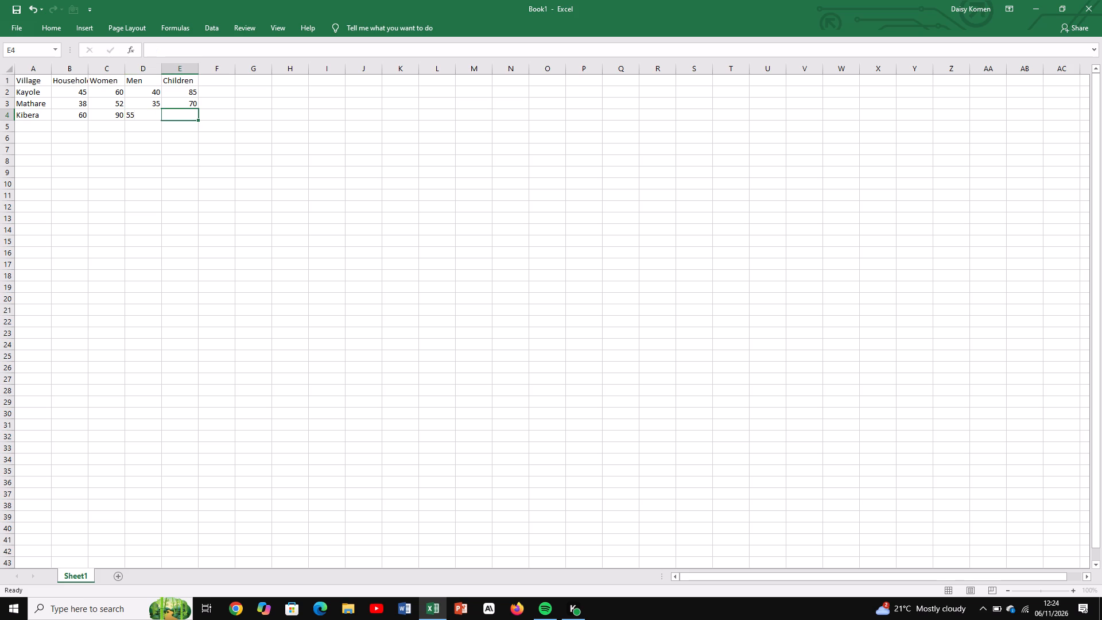
{"action": "type", "text": "120"}
Enter the village name Korogocho in cell A5 and try to enter 30 as its households visited.
{"action": "left_click", "coordinate": [38, 126]}
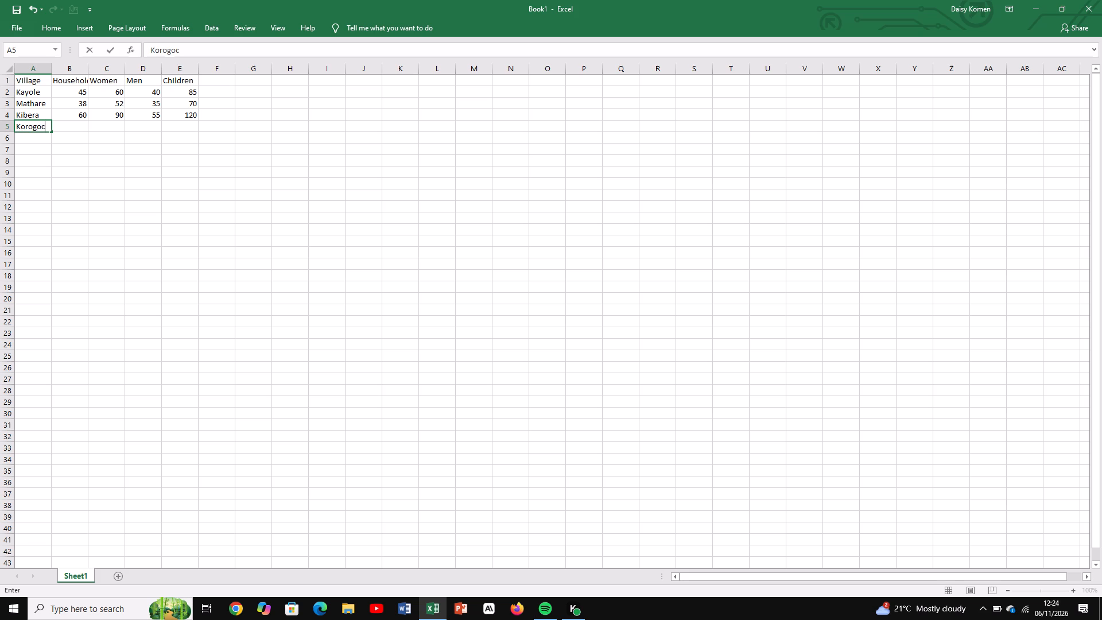
{"action": "left_click", "coordinate": [73, 123]}
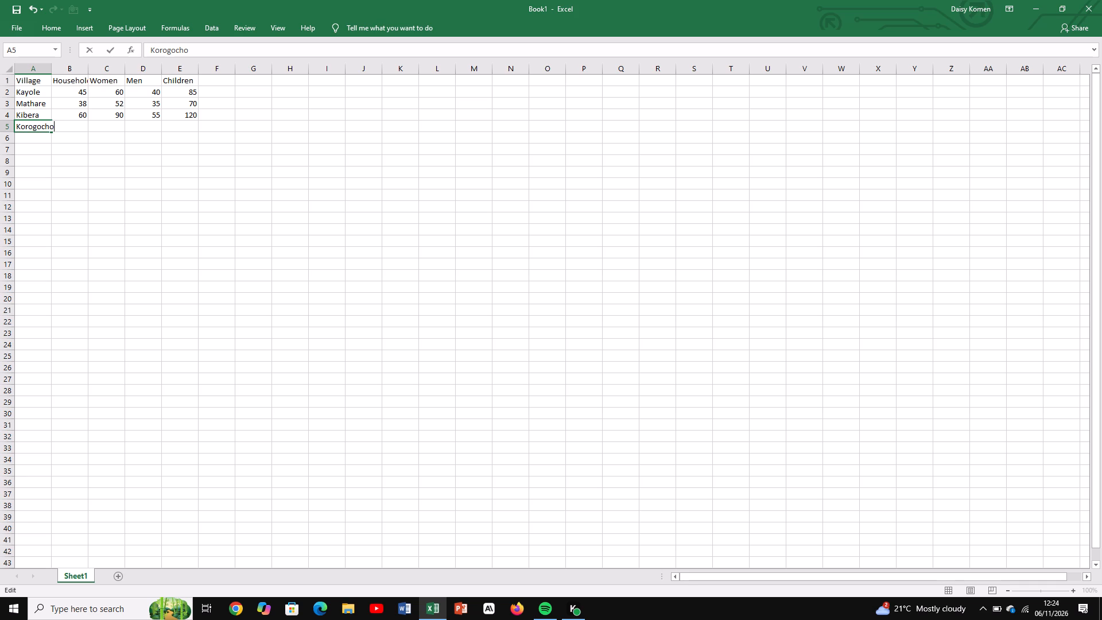
{"action": "left_click", "coordinate": [76, 125]}
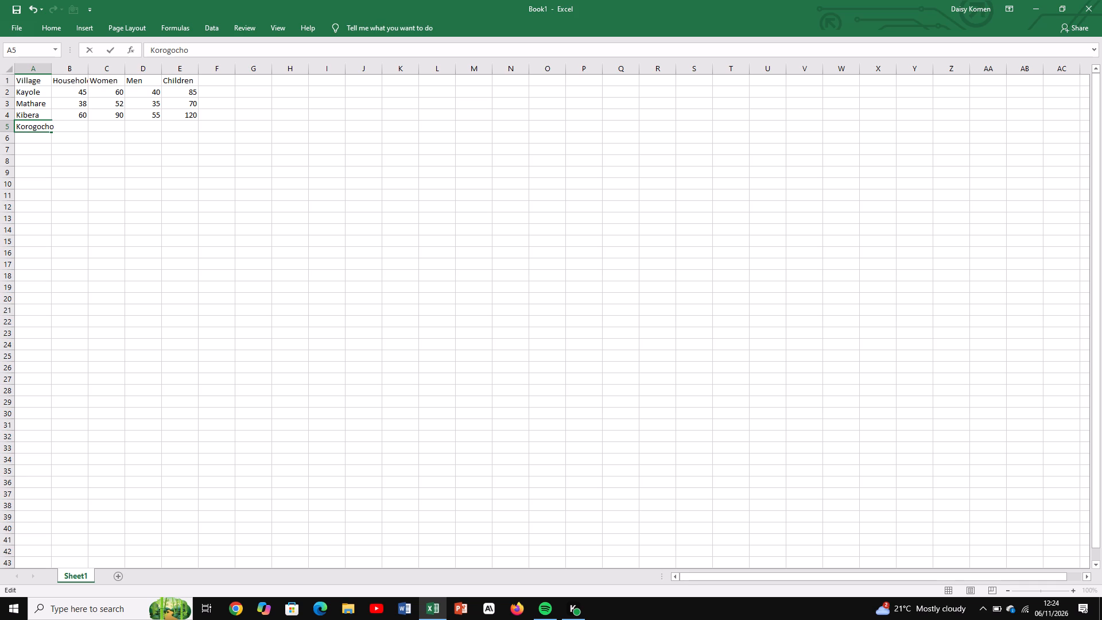
{"action": "left_click", "coordinate": [76, 125]}
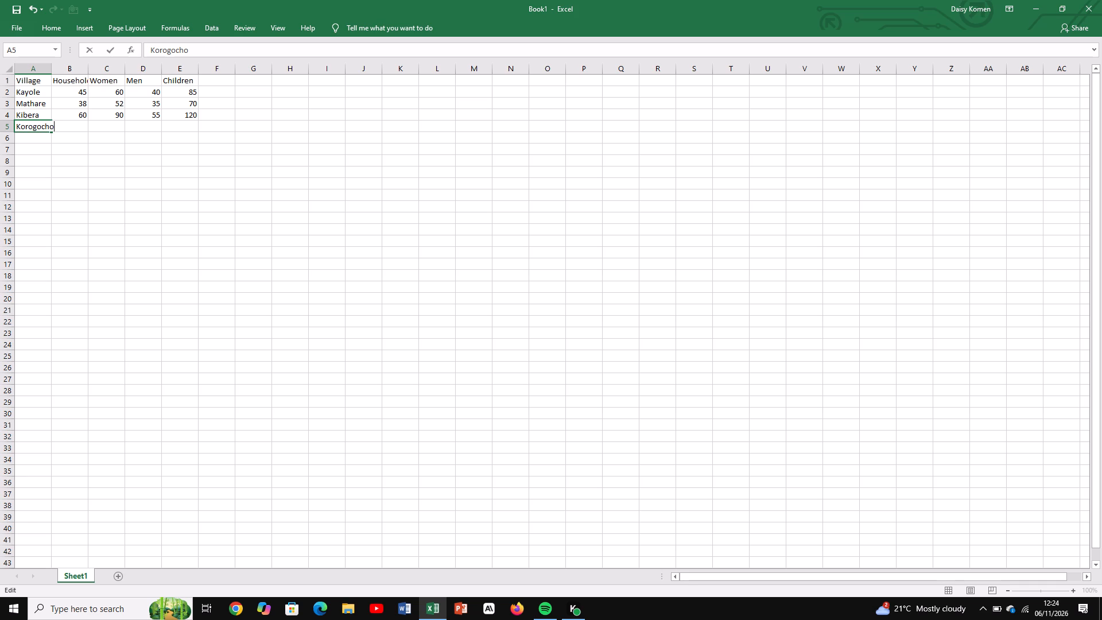
{"action": "left_click", "coordinate": [79, 125]}
{"action": "key", "text": "3"}
{"action": "key", "text": "o"}
{"action": "key", "text": "BackSpace"}
{"action": "key", "text": "0"}
{"action": "double_click", "coordinate": [111, 129]}
Fill cells B5 to E5 for Korogocho with 30 households visited, 41 women, 28 men and 55 children.
{"action": "left_click", "coordinate": [67, 127]}
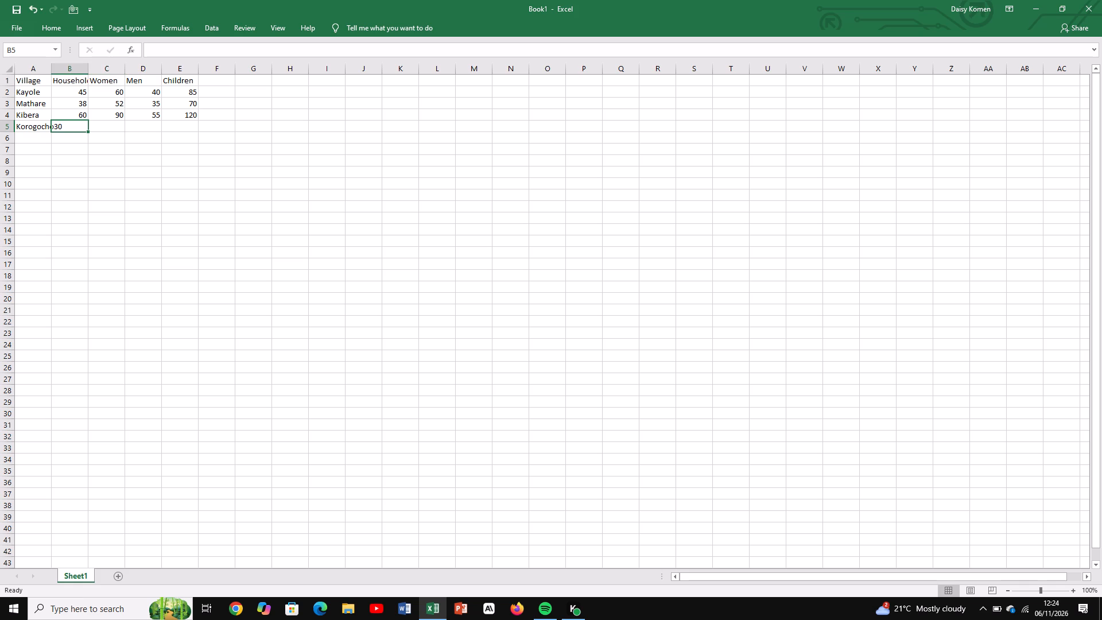
{"action": "key", "text": "BackSpace"}
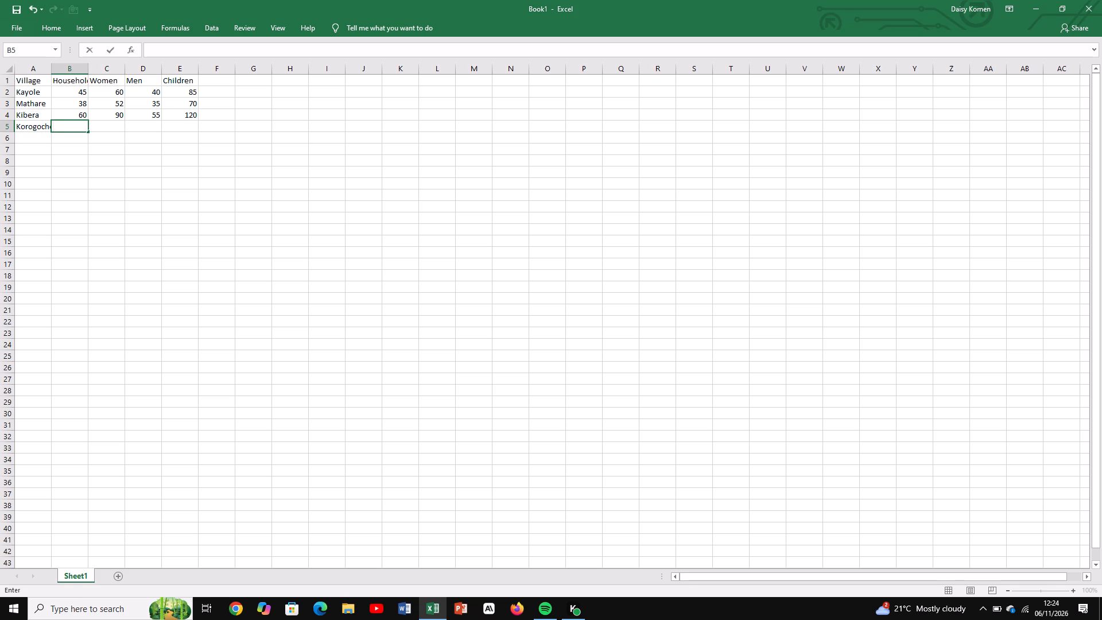
{"action": "type", "text": "30"}
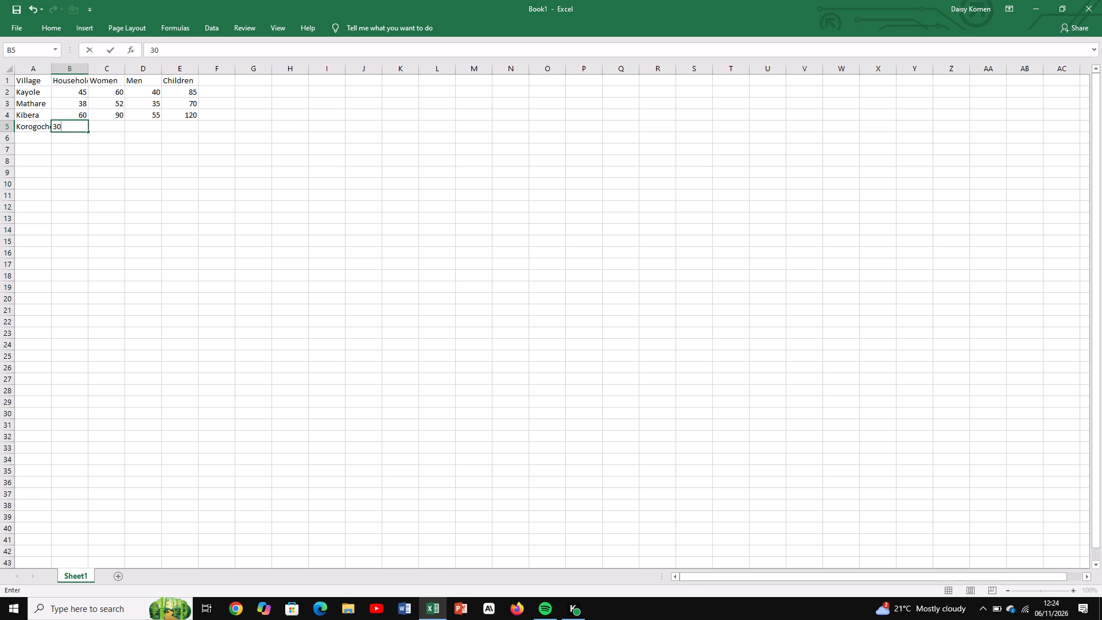
{"action": "double_click", "coordinate": [106, 129]}
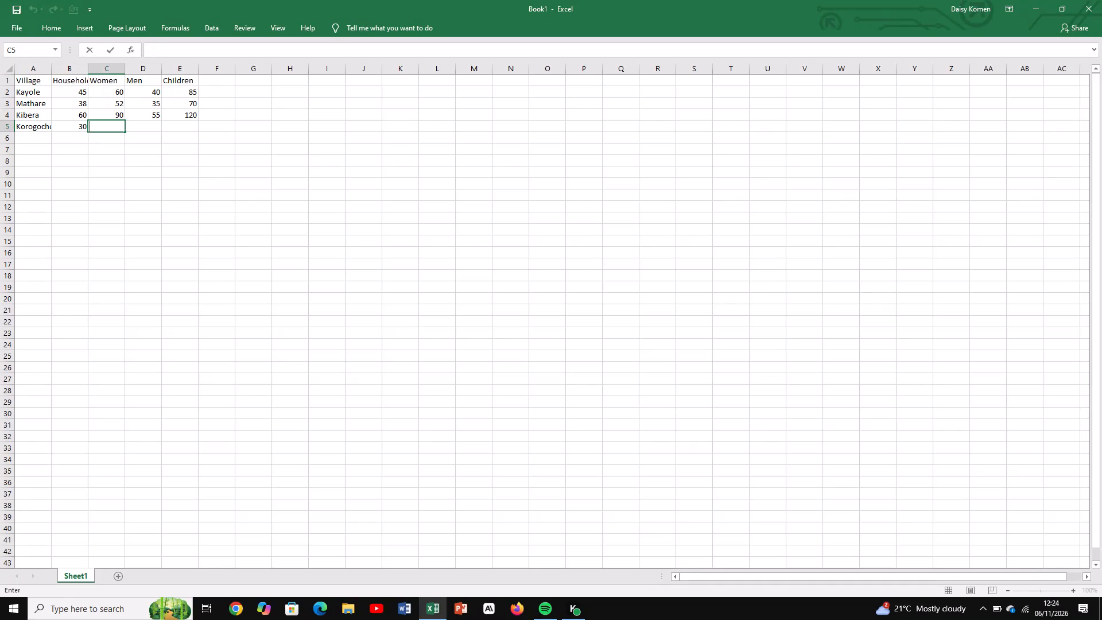
{"action": "type", "text": "41"}
{"action": "left_click", "coordinate": [141, 129]}
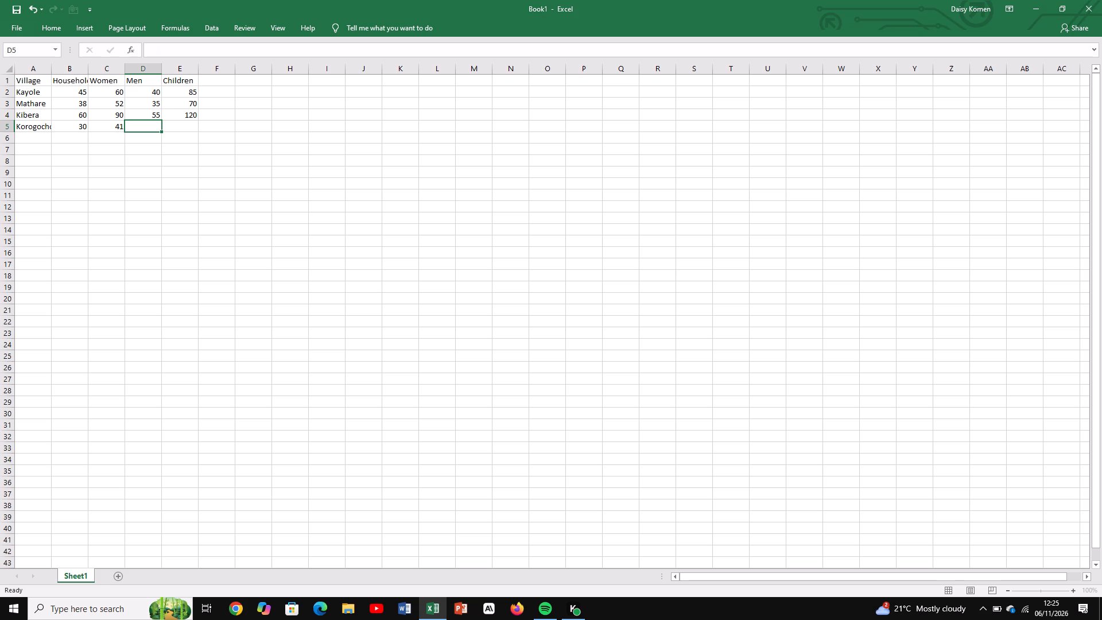
{"action": "key", "text": "2"}
{"action": "key", "text": "8"}
{"action": "left_click", "coordinate": [181, 128]}
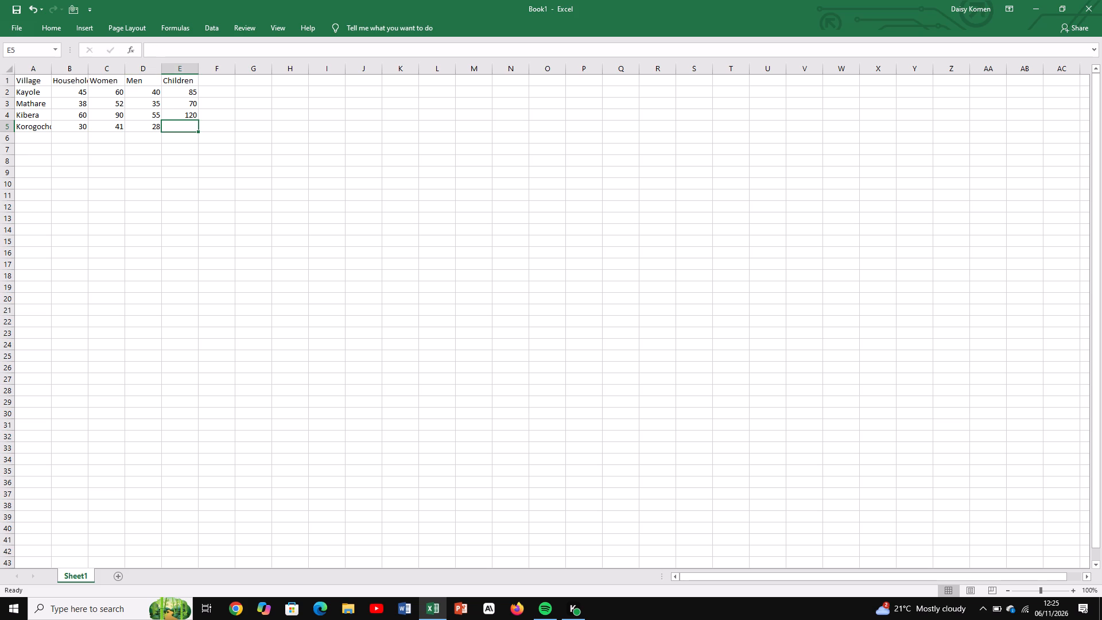
{"action": "type", "text": "55"}
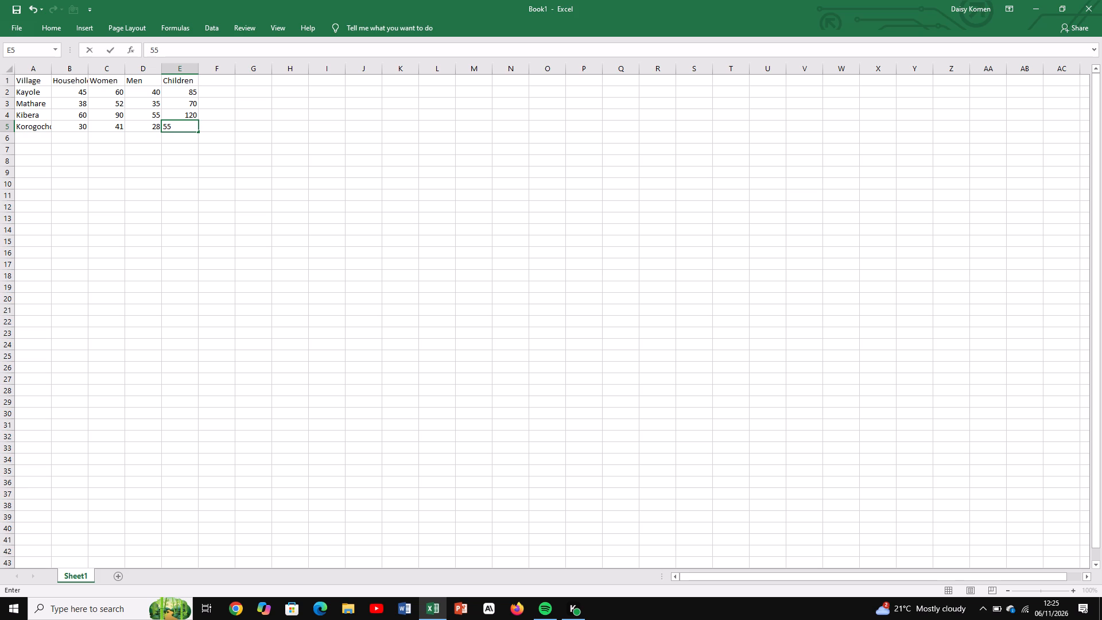
Fill row 6 with the village Dandora: 52 households visited, 70 women, 48 men and 95 children.
{"action": "left_click", "coordinate": [33, 138]}
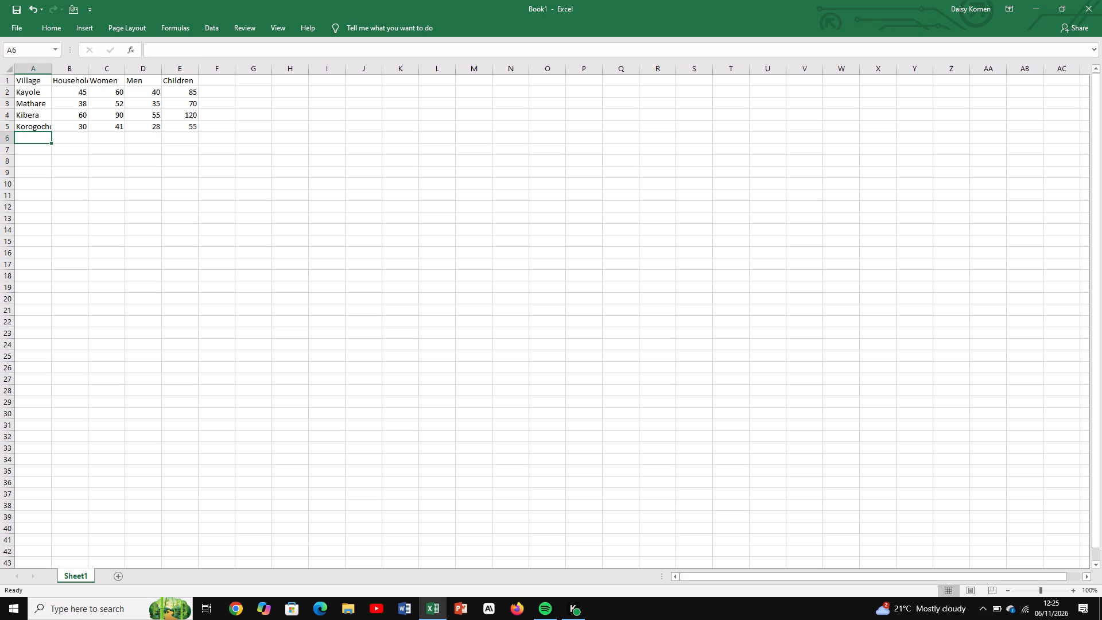
{"action": "key", "text": "d"}
{"action": "type", "text": "andora"}
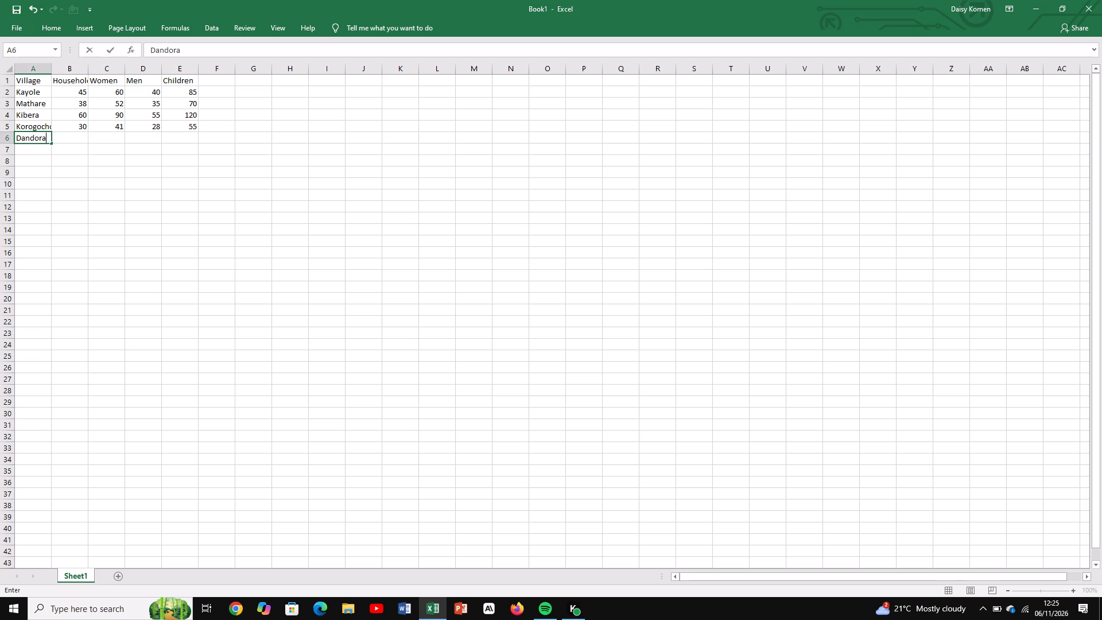
{"action": "left_click", "coordinate": [75, 135]}
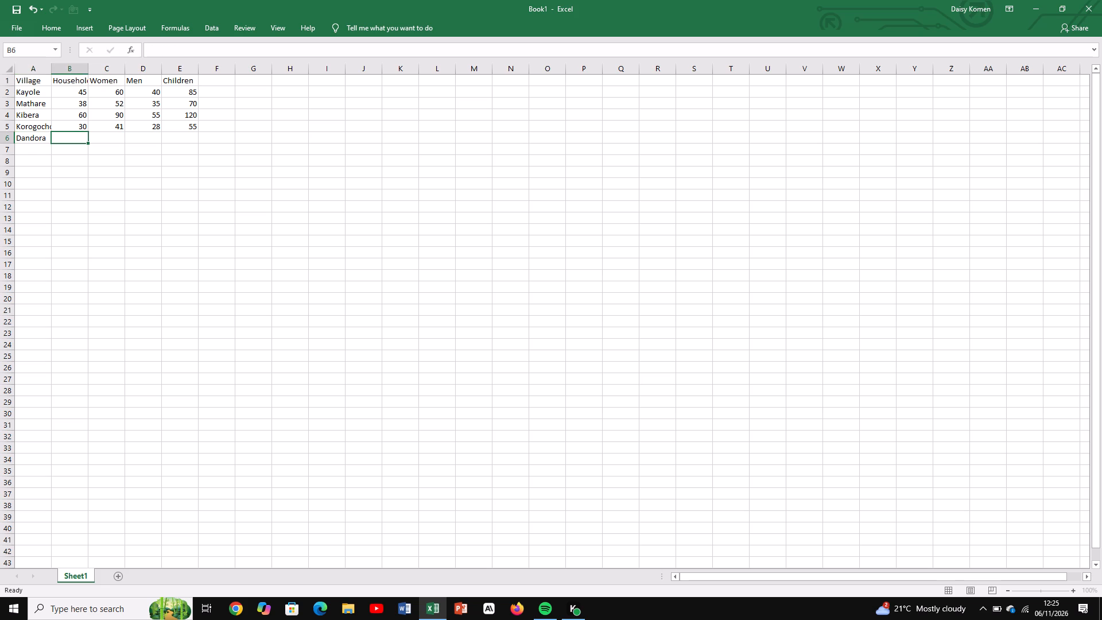
{"action": "type", "text": "52"}
{"action": "left_click", "coordinate": [108, 139]}
{"action": "type", "text": "70"}
{"action": "left_click", "coordinate": [139, 139]}
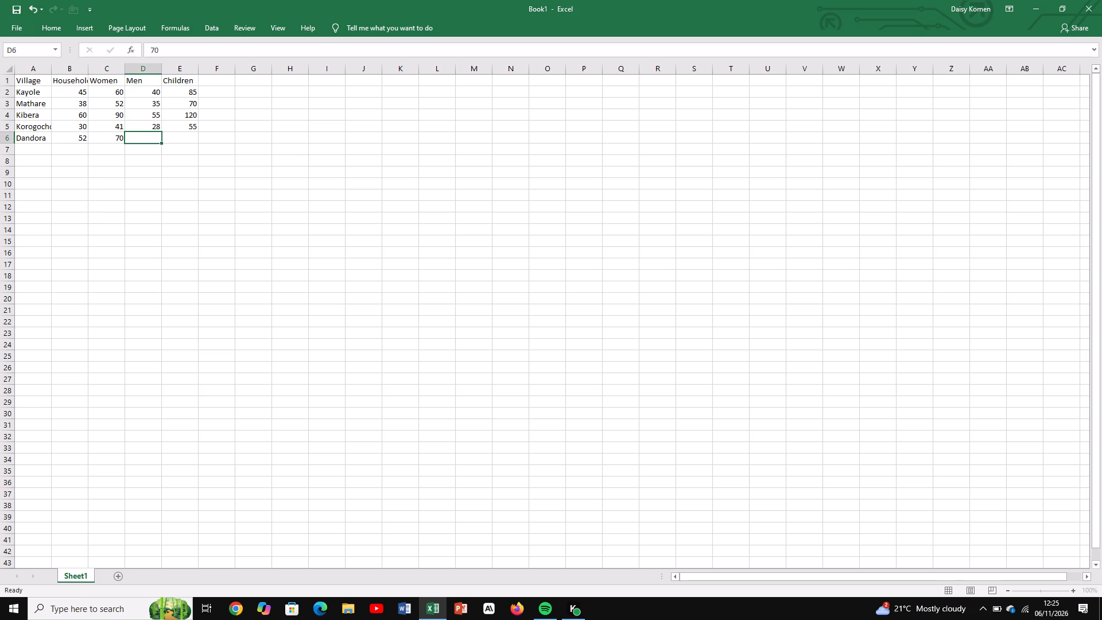
{"action": "key", "text": "4"}
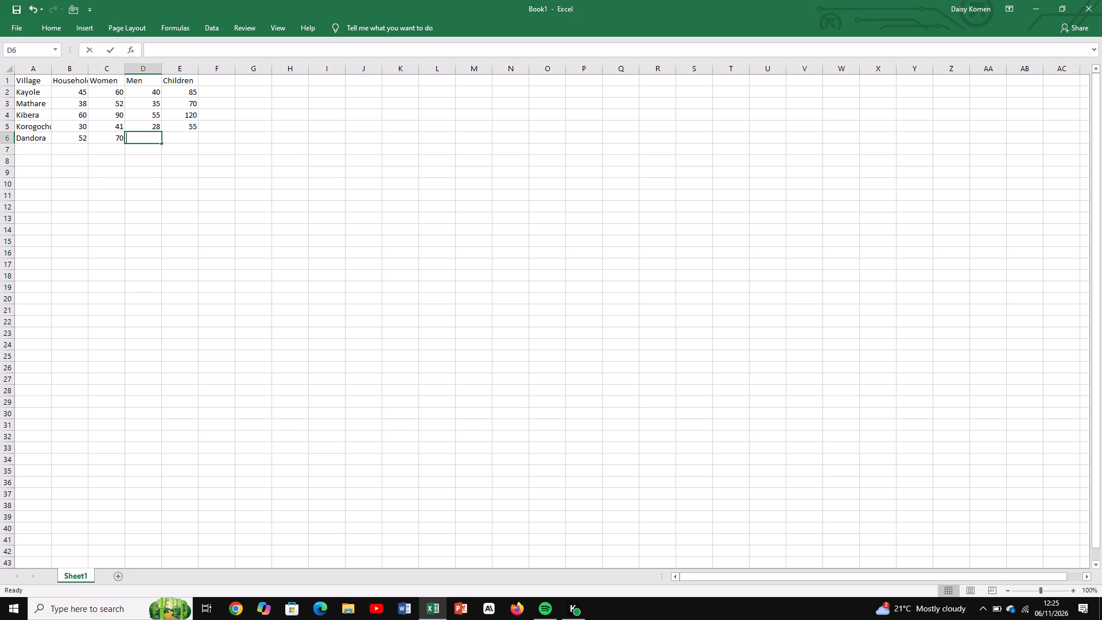
{"action": "key", "text": "8"}
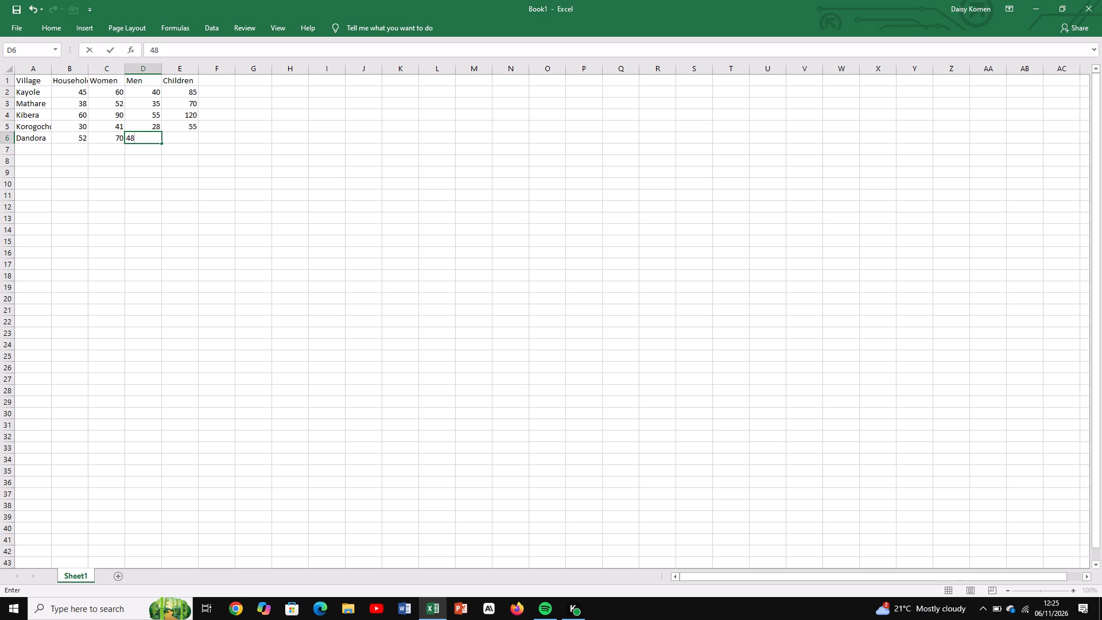
{"action": "left_click", "coordinate": [181, 136]}
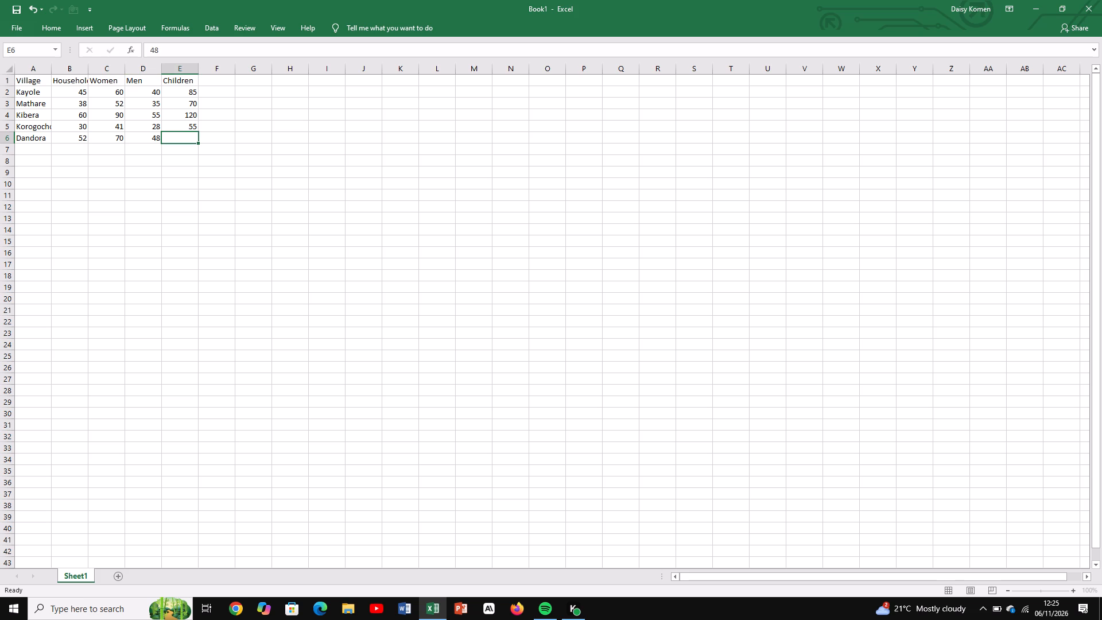
{"action": "key", "text": "9"}
{"action": "key", "text": "5"}
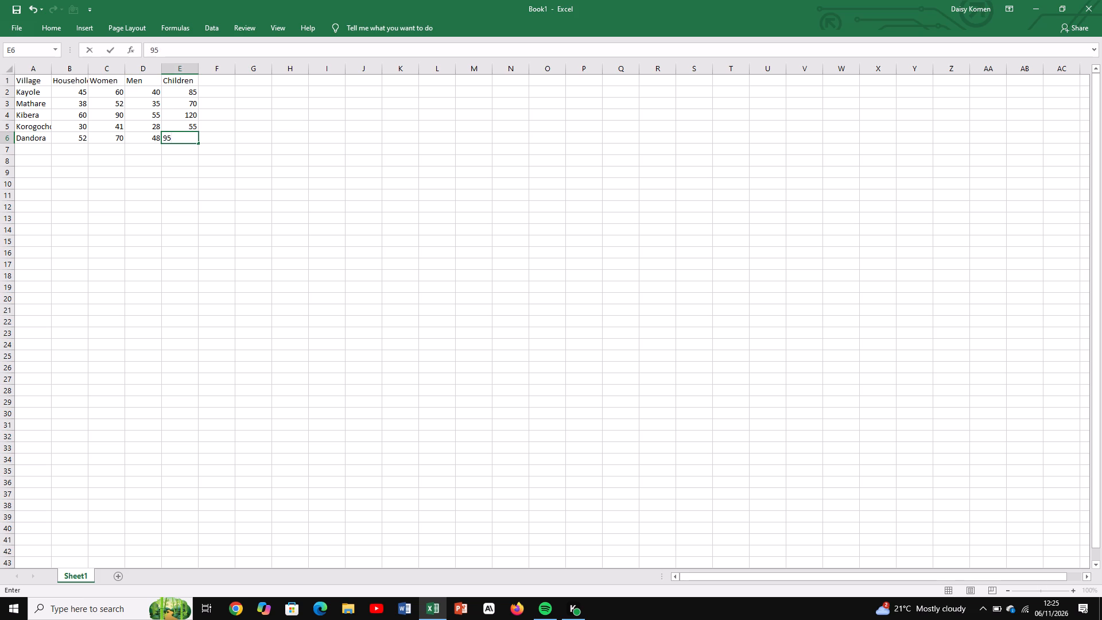
Fill row 7 with the village Embakasi: 25 households visited, 33 women, 22 men and 40 children.
{"action": "left_click", "coordinate": [43, 149]}
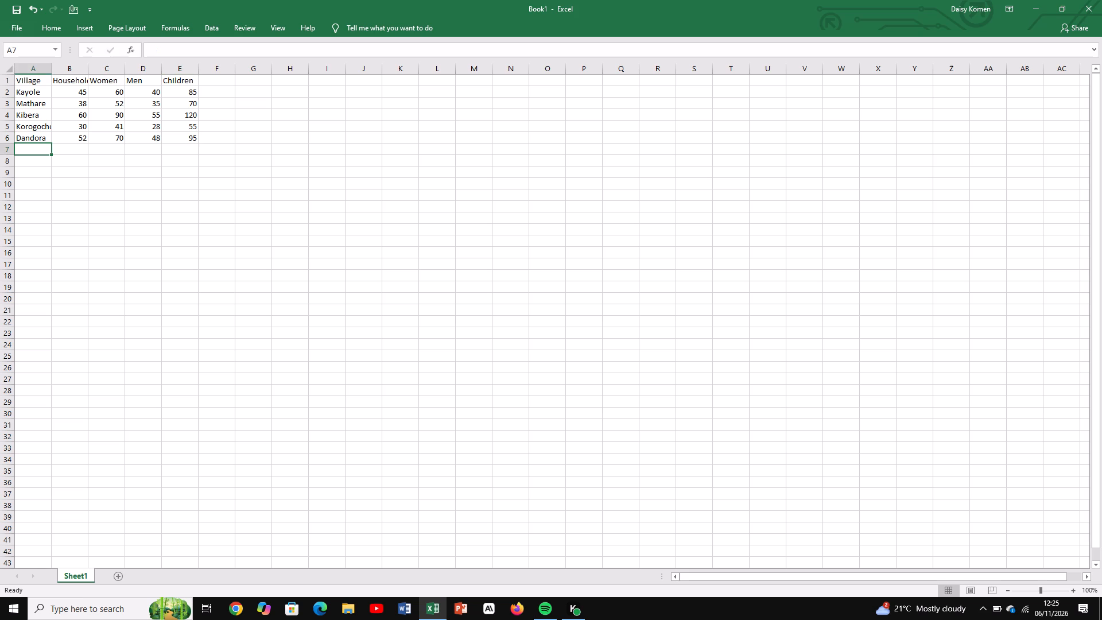
{"action": "type", "text": "mbakasi"}
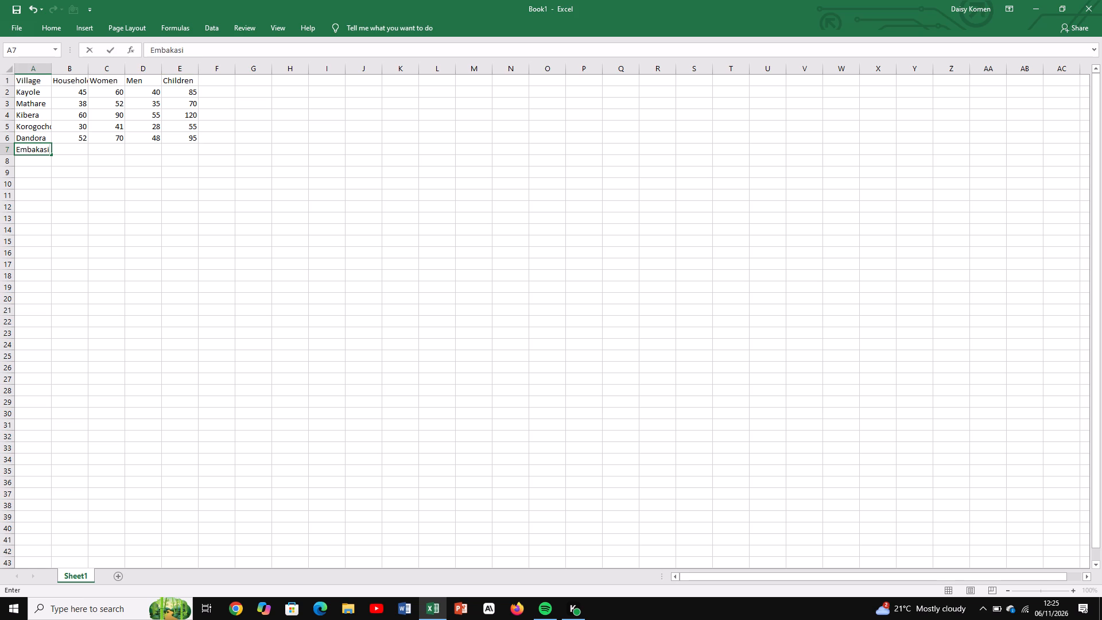
{"action": "left_click", "coordinate": [81, 157]}
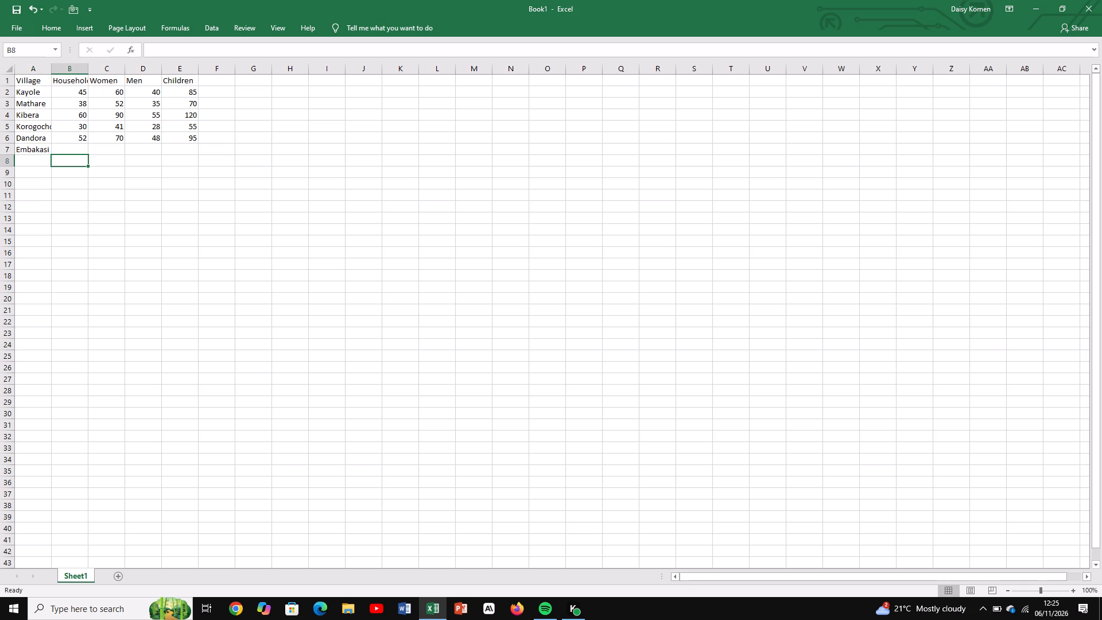
{"action": "left_click", "coordinate": [80, 150]}
{"action": "type", "text": "25"}
{"action": "left_click", "coordinate": [111, 151]}
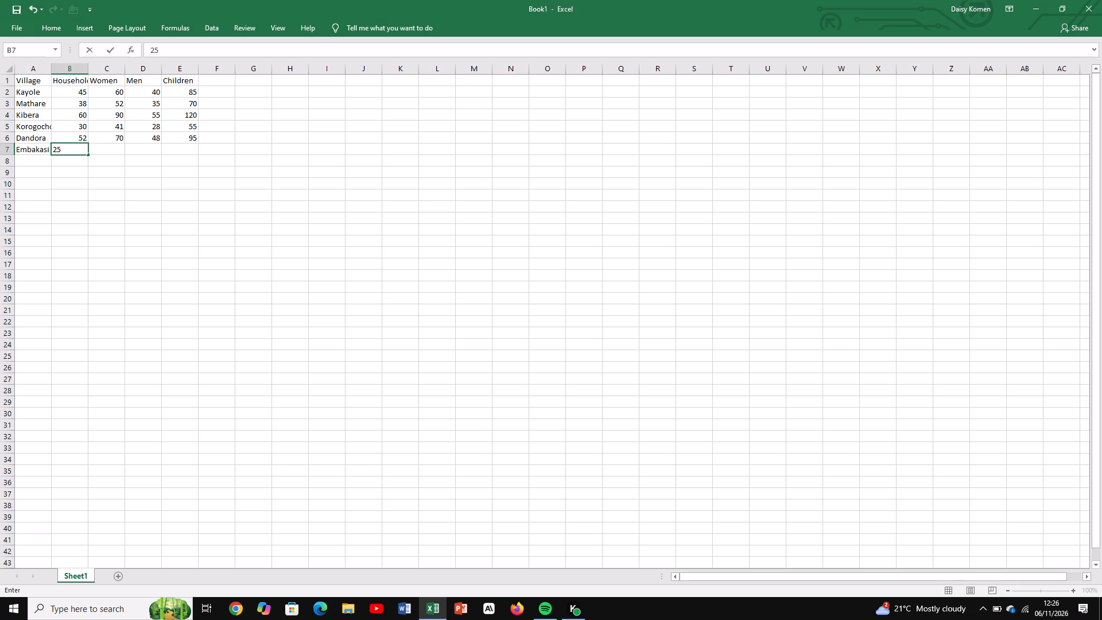
{"action": "type", "text": "33"}
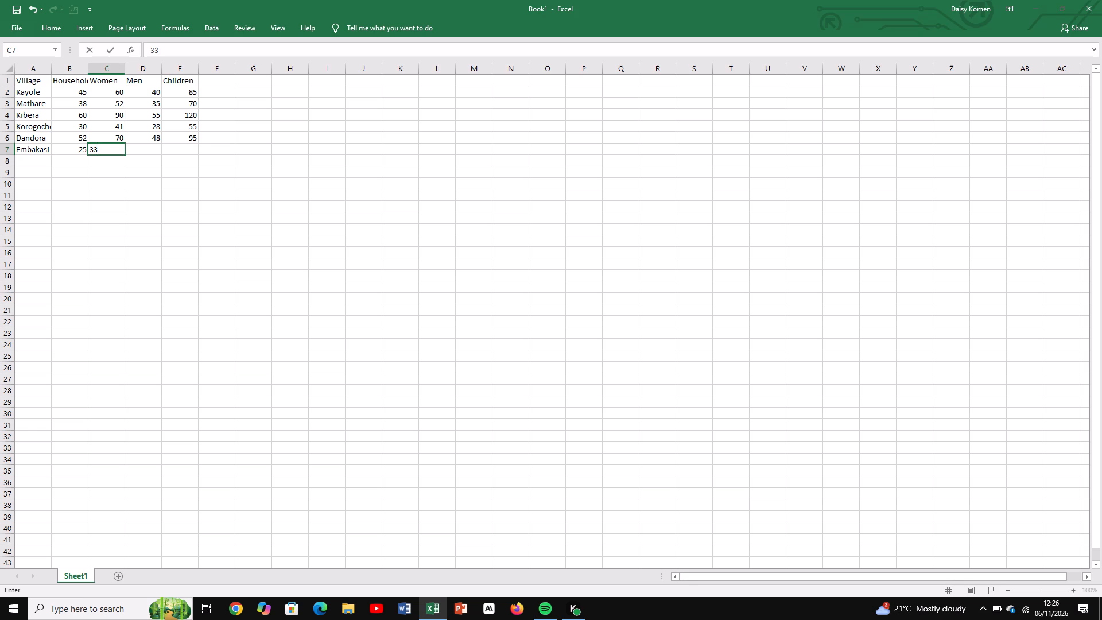
{"action": "left_click", "coordinate": [134, 151]}
{"action": "type", "text": "22"}
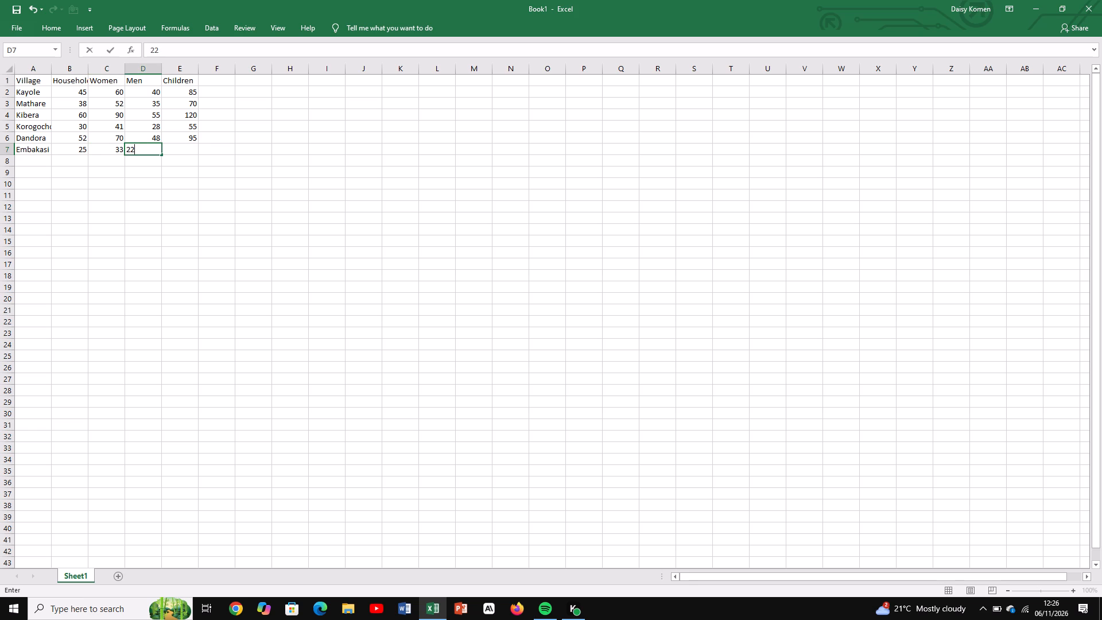
{"action": "left_click", "coordinate": [184, 150]}
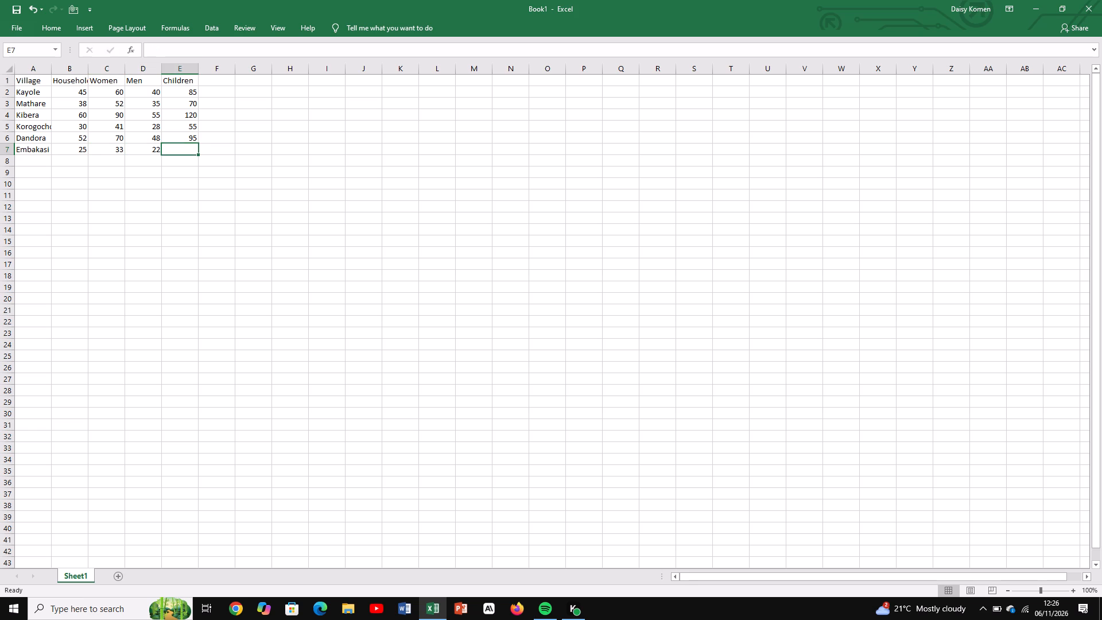
{"action": "key", "text": "4"}
{"action": "key", "text": "0"}
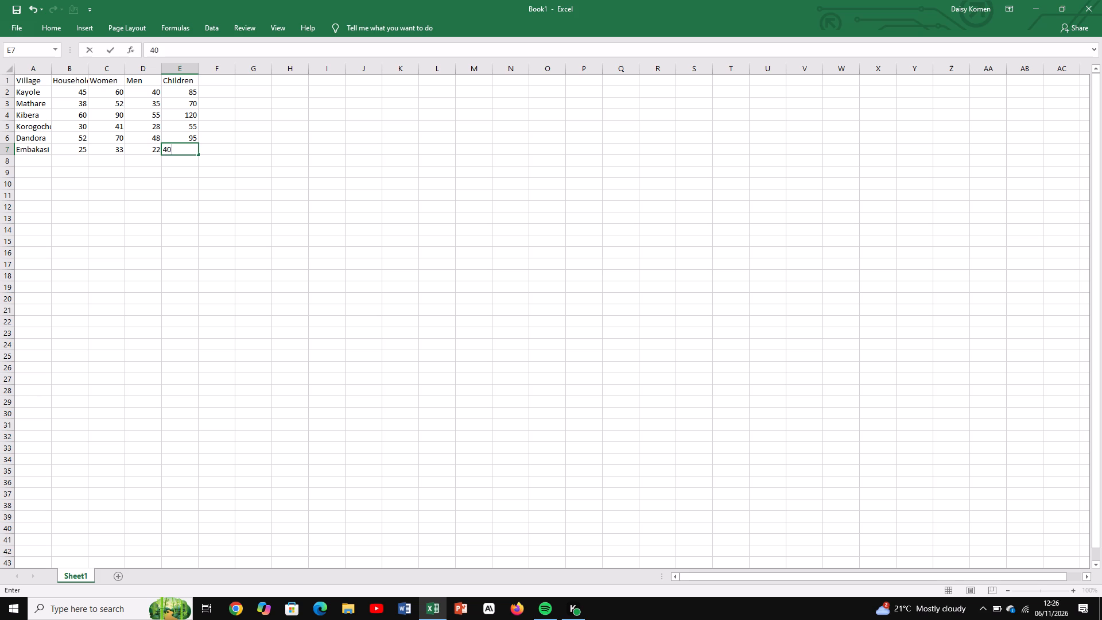
Enter the village name Githurai in cell A8.
{"action": "left_click", "coordinate": [37, 165]}
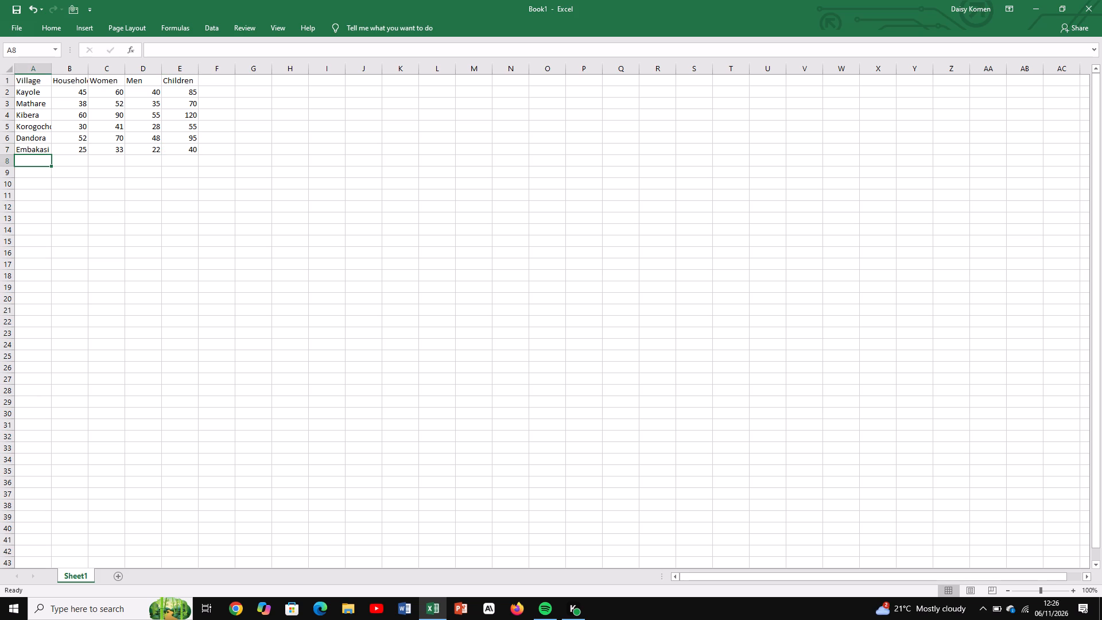
{"action": "key", "text": "g"}
{"action": "type", "text": "ithurai"}
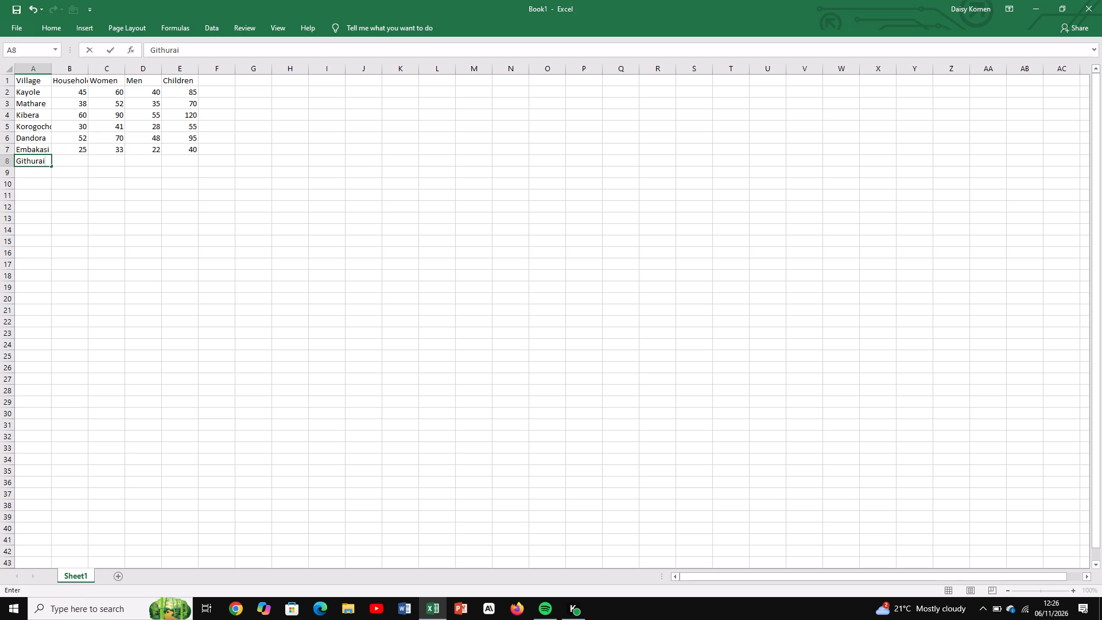
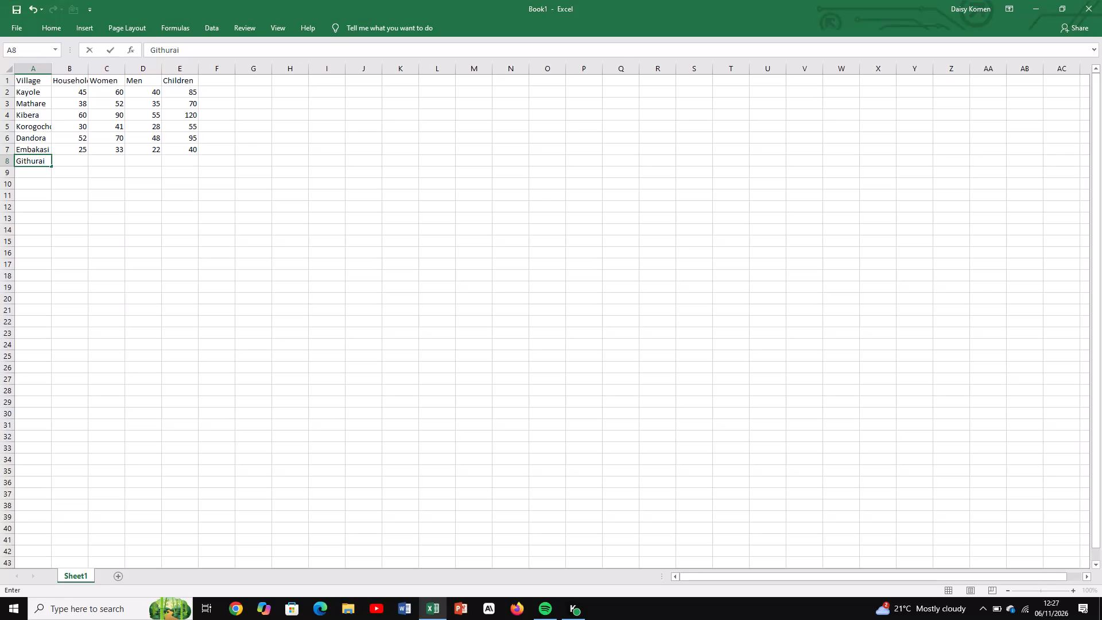
Fill cells B8 to E8 for Githurai with 41 households visited, 55 women, 37 men and 75 children.
{"action": "left_click", "coordinate": [73, 161]}
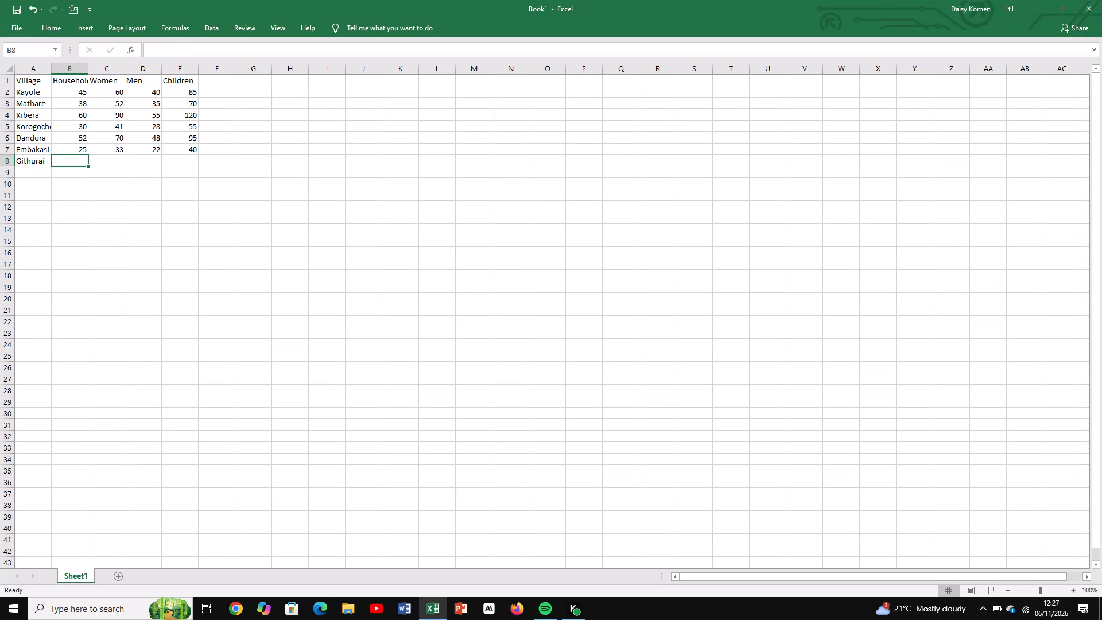
{"action": "key", "text": "4"}
{"action": "key", "text": "1"}
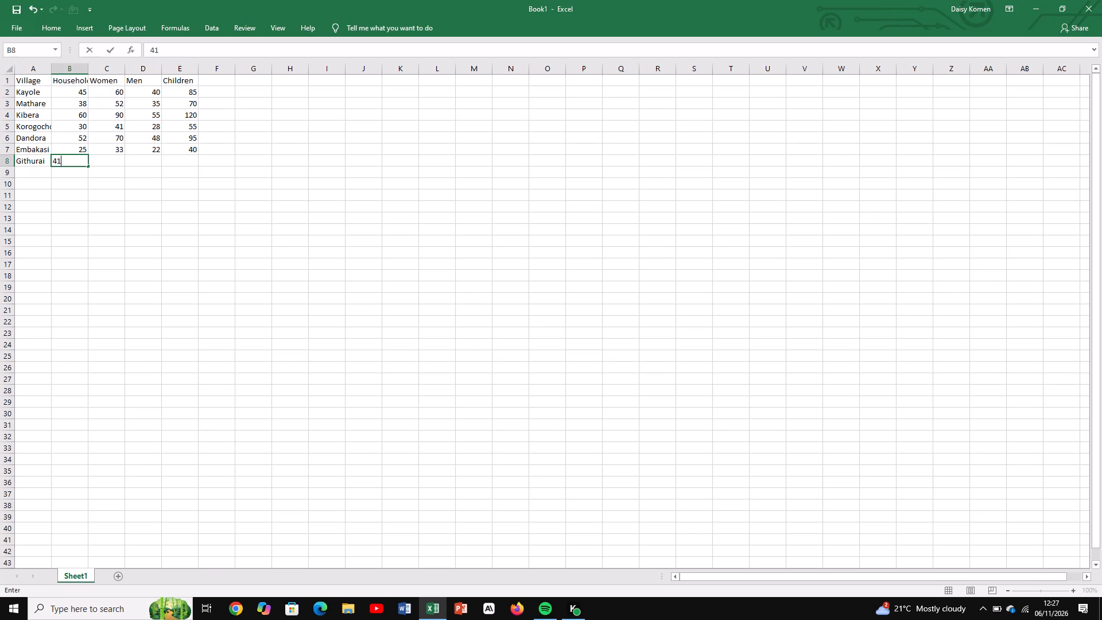
{"action": "left_click", "coordinate": [112, 162]}
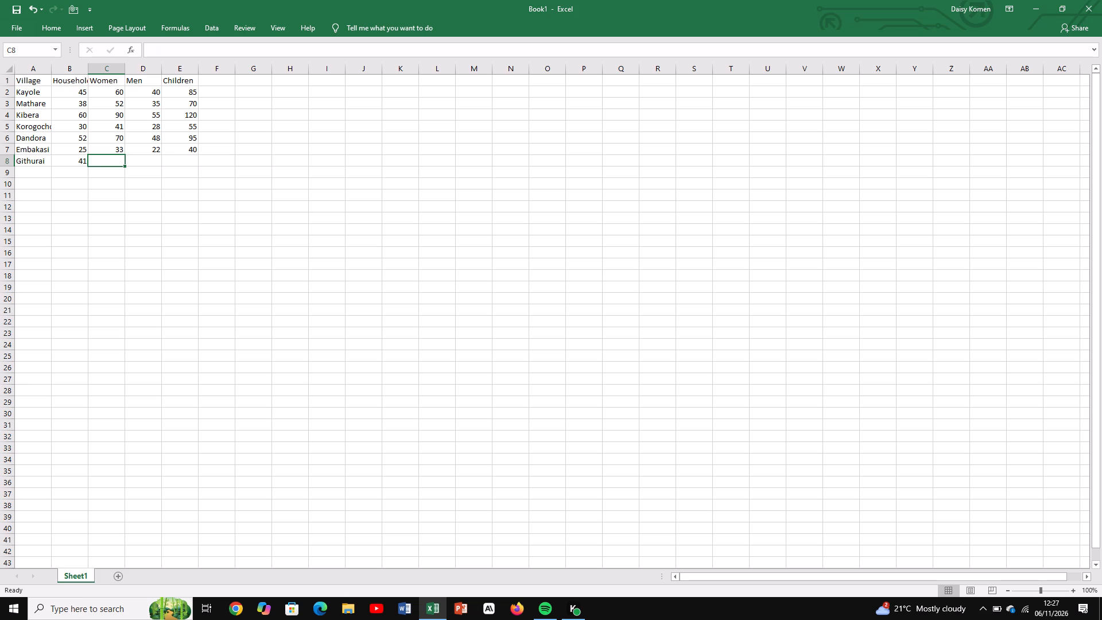
{"action": "type", "text": "55"}
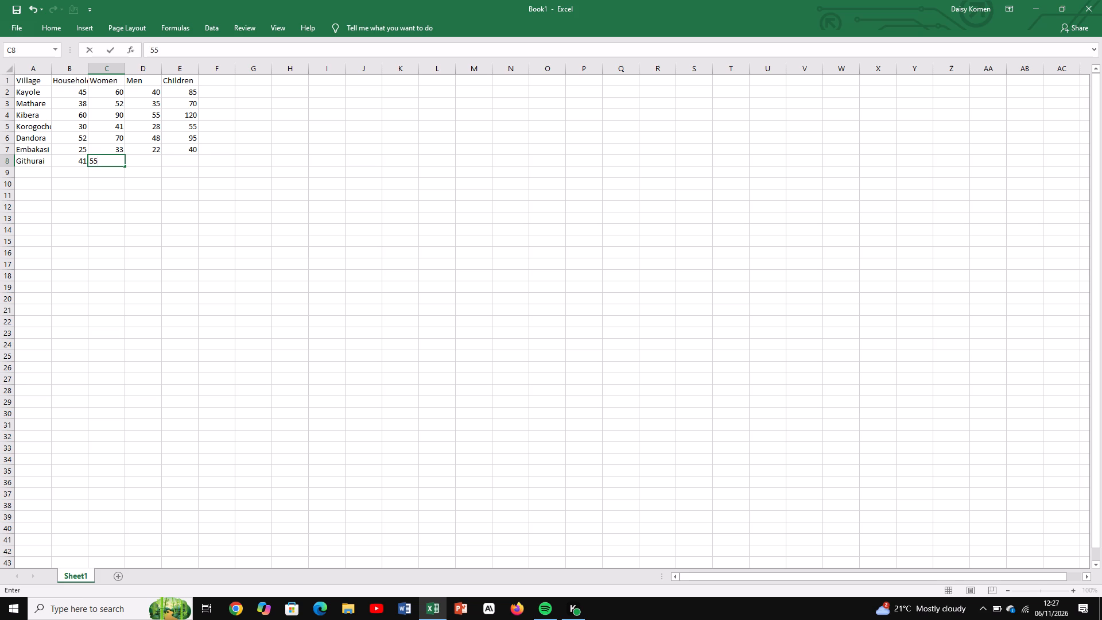
{"action": "left_click", "coordinate": [145, 160]}
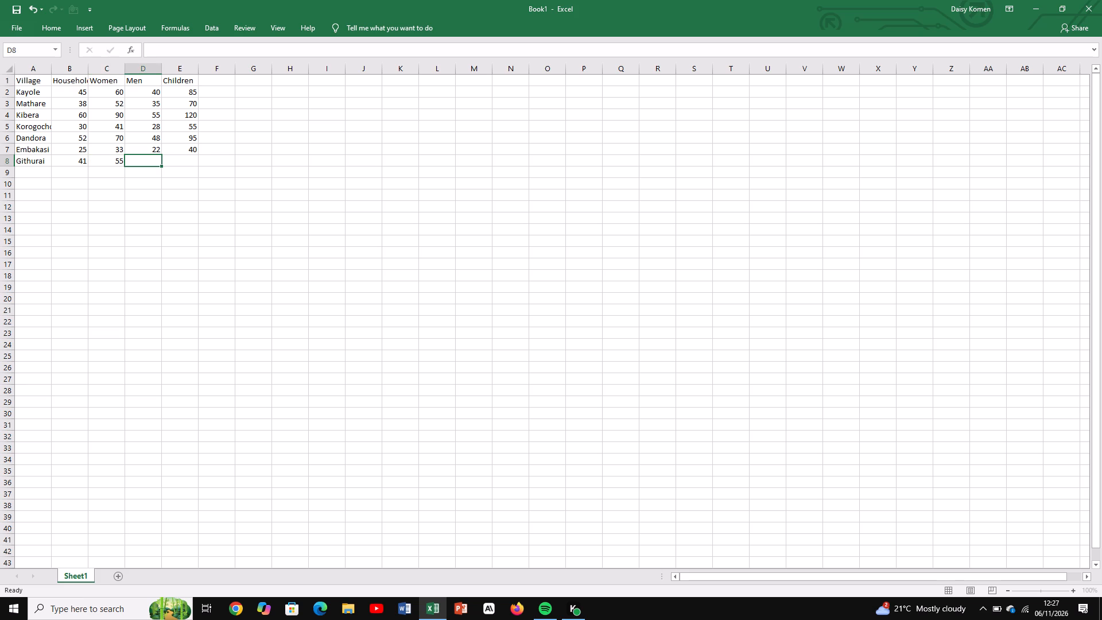
{"action": "type", "text": "37"}
{"action": "left_click", "coordinate": [177, 164]}
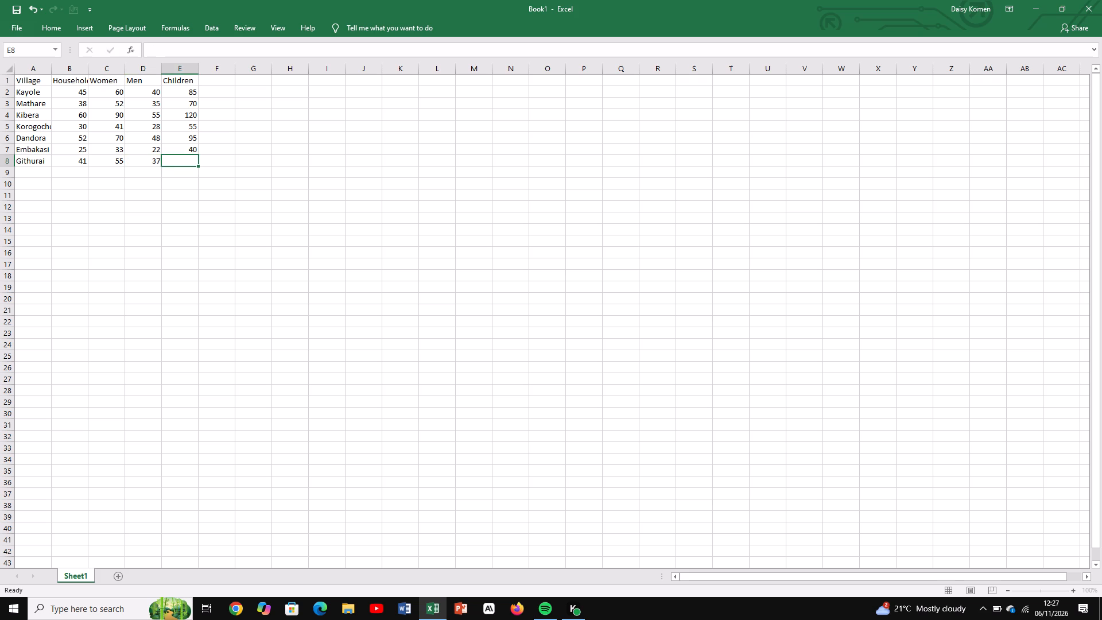
{"action": "key", "text": "7"}
{"action": "key", "text": "5"}
Fill row 9 with the village Mukuru: 48 households visited, 66 women, 44 men and 90 children.
{"action": "left_click", "coordinate": [34, 175]}
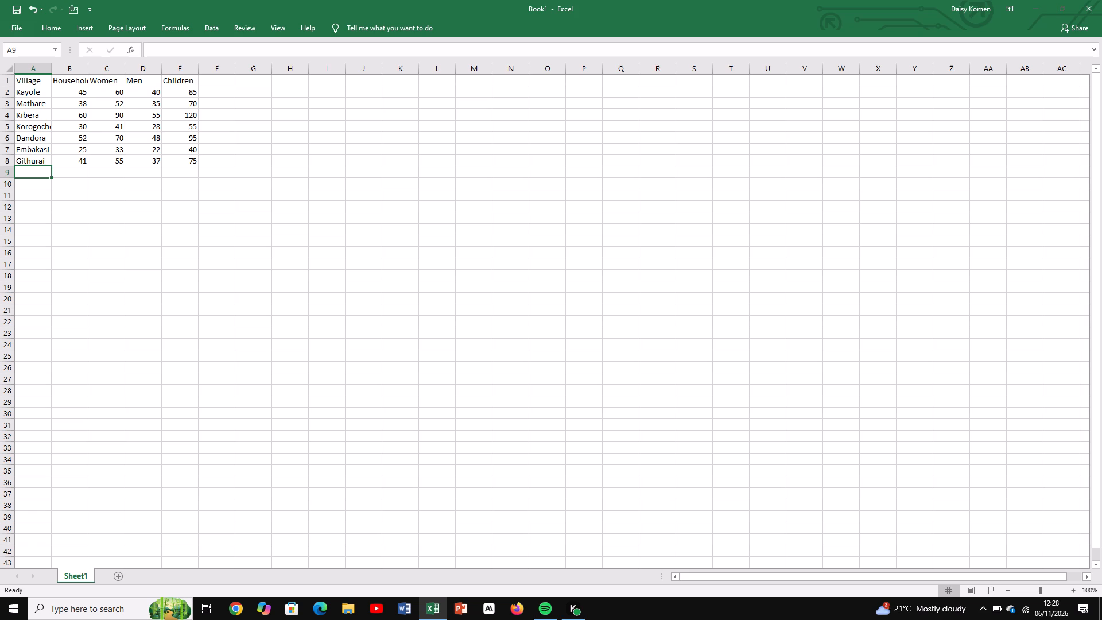
{"action": "key", "text": "m"}
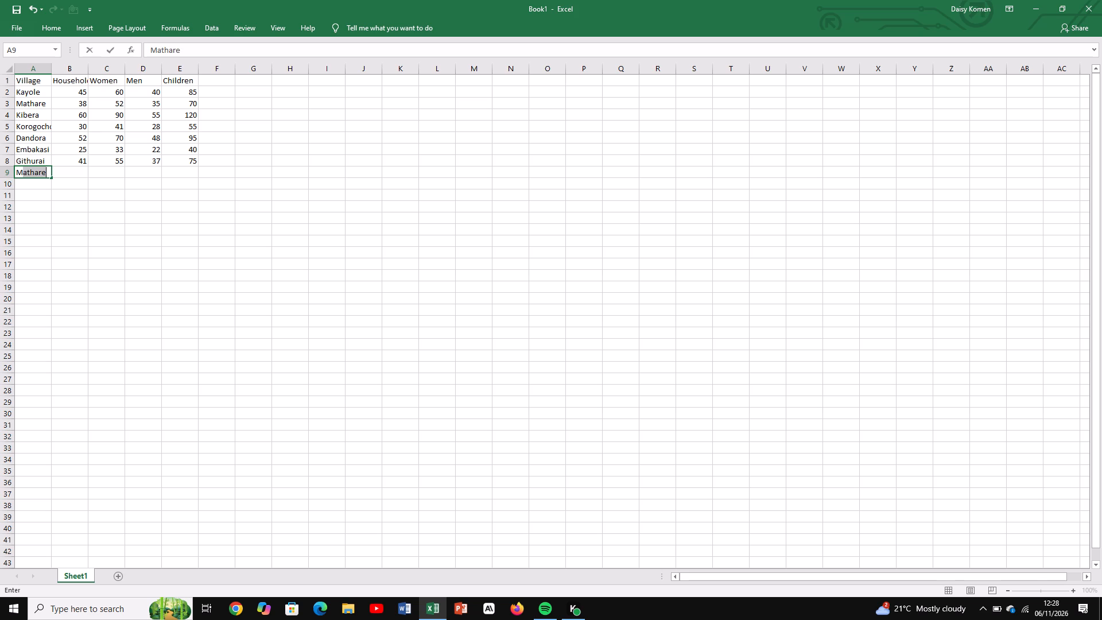
{"action": "type", "text": "ukuru"}
{"action": "left_click", "coordinate": [77, 168]}
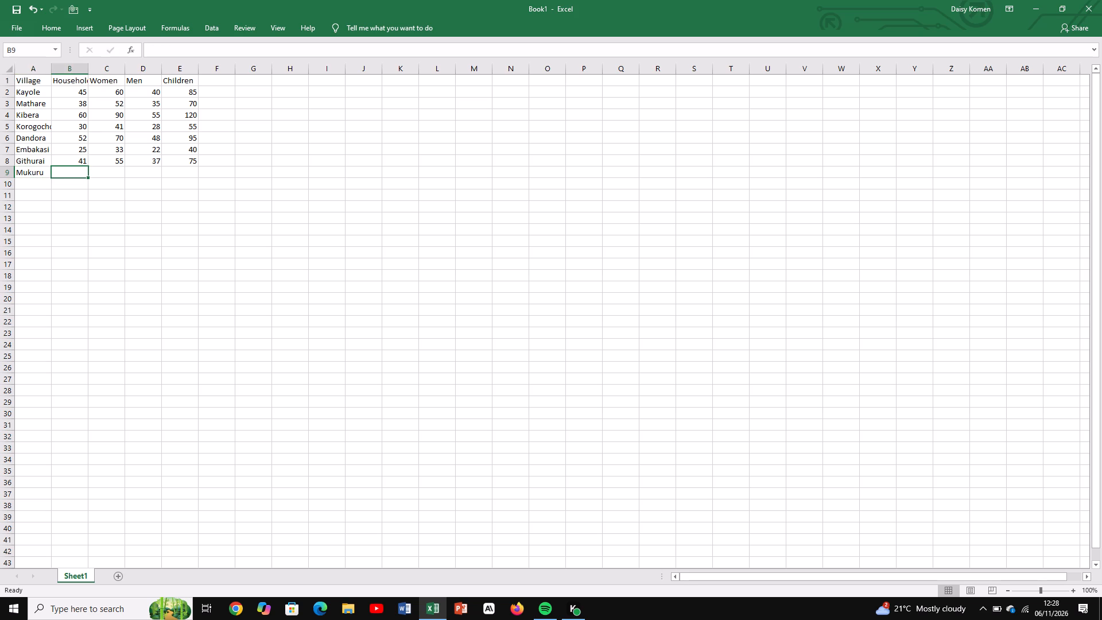
{"action": "key", "text": "4"}
{"action": "key", "text": "8"}
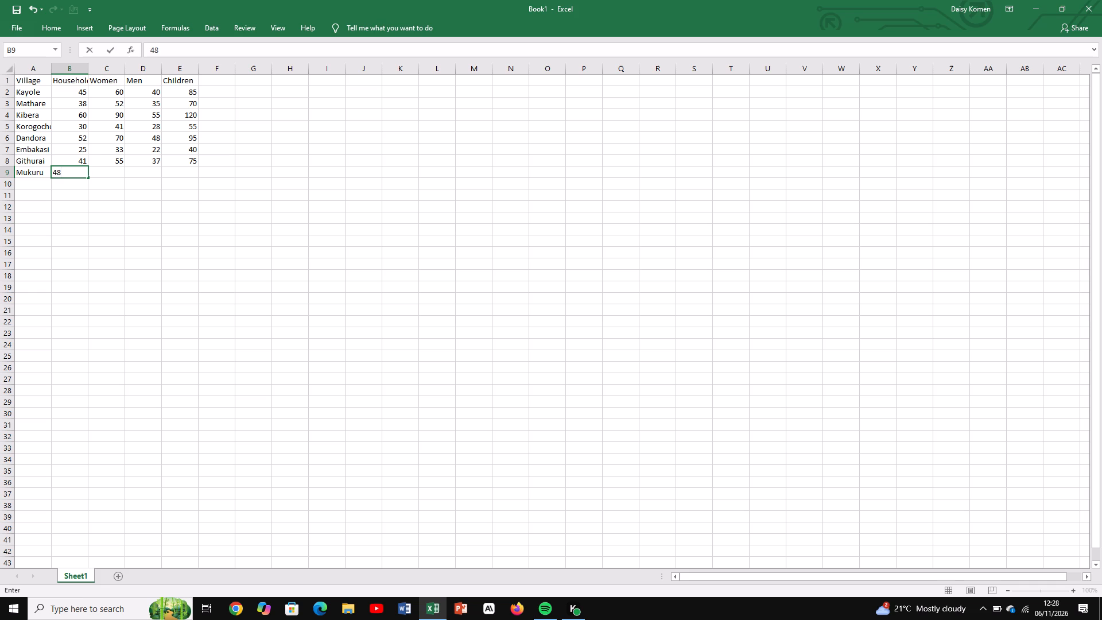
{"action": "left_click", "coordinate": [112, 170]}
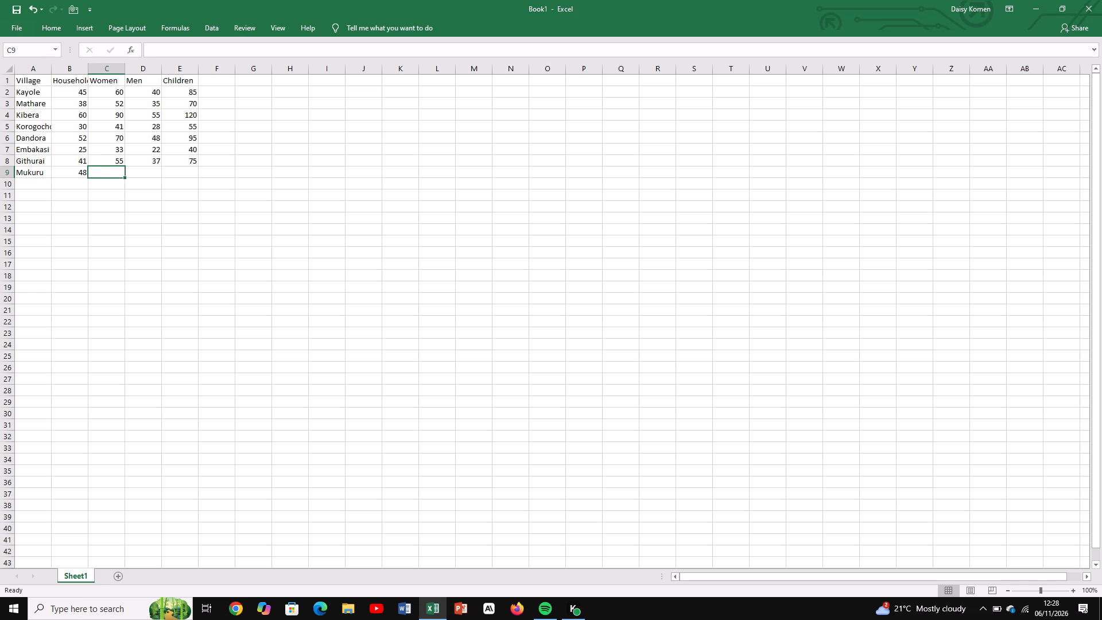
{"action": "type", "text": "66"}
{"action": "left_click", "coordinate": [152, 175]}
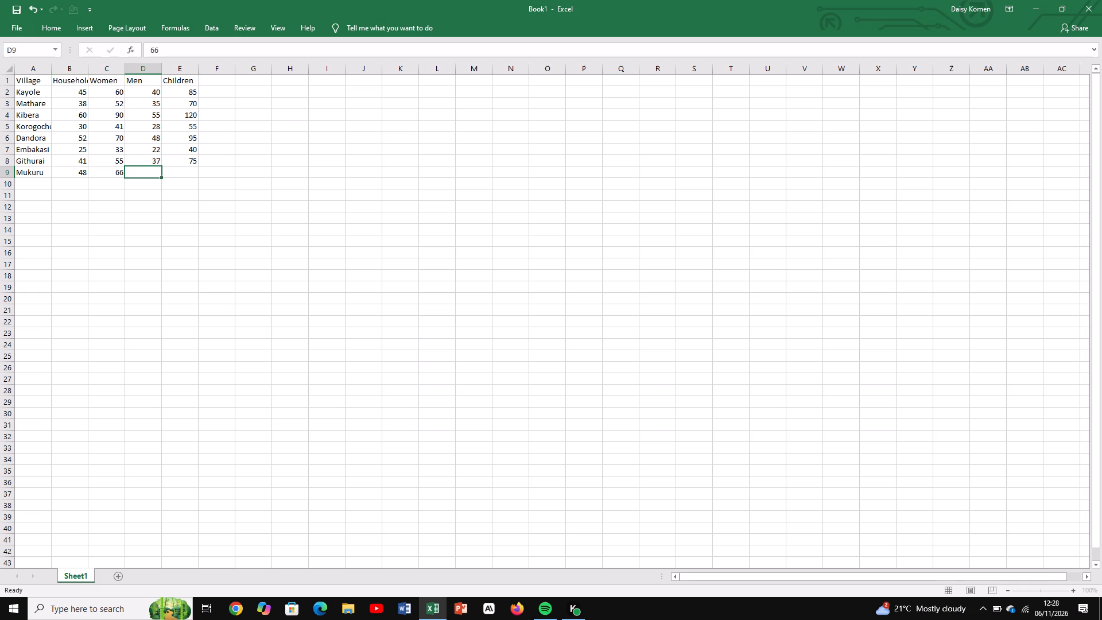
{"action": "type", "text": "44"}
{"action": "left_click", "coordinate": [183, 175]}
{"action": "type", "text": "90"}
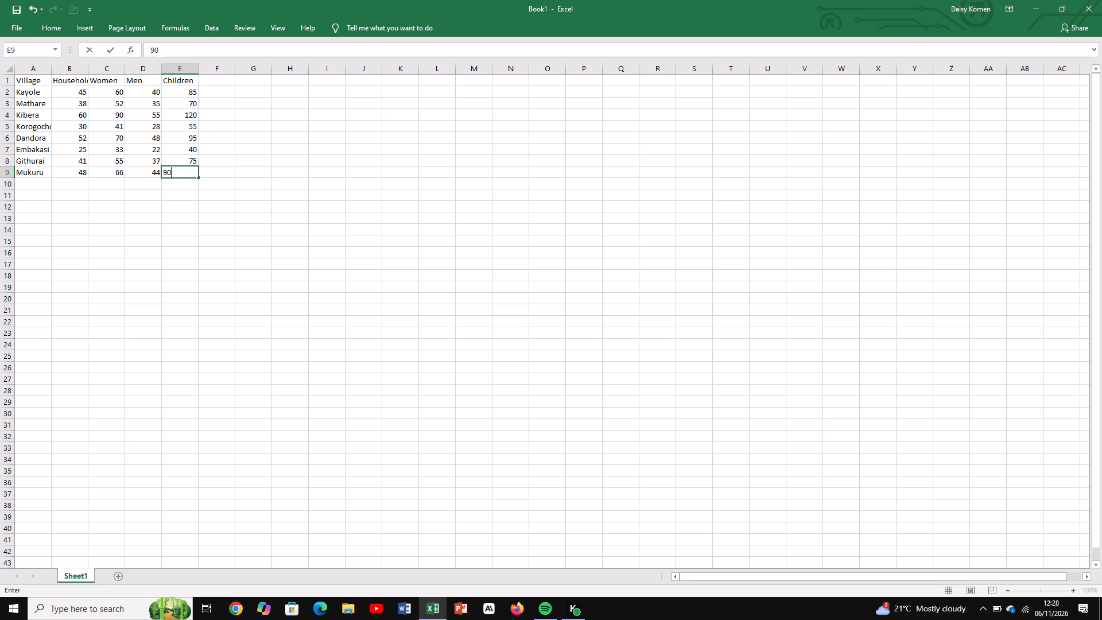
Add the column header Total People in cell F1.
{"action": "left_click", "coordinate": [219, 84]}
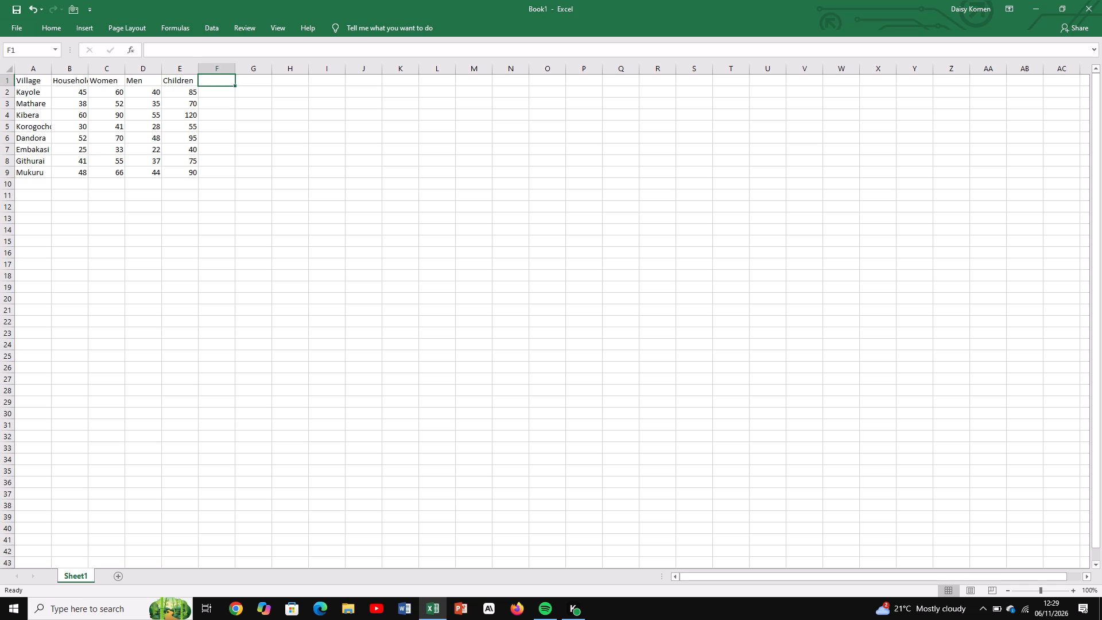
{"action": "key", "text": "t"}
{"action": "type", "text": "otal"}
{"action": "key", "text": "space"}
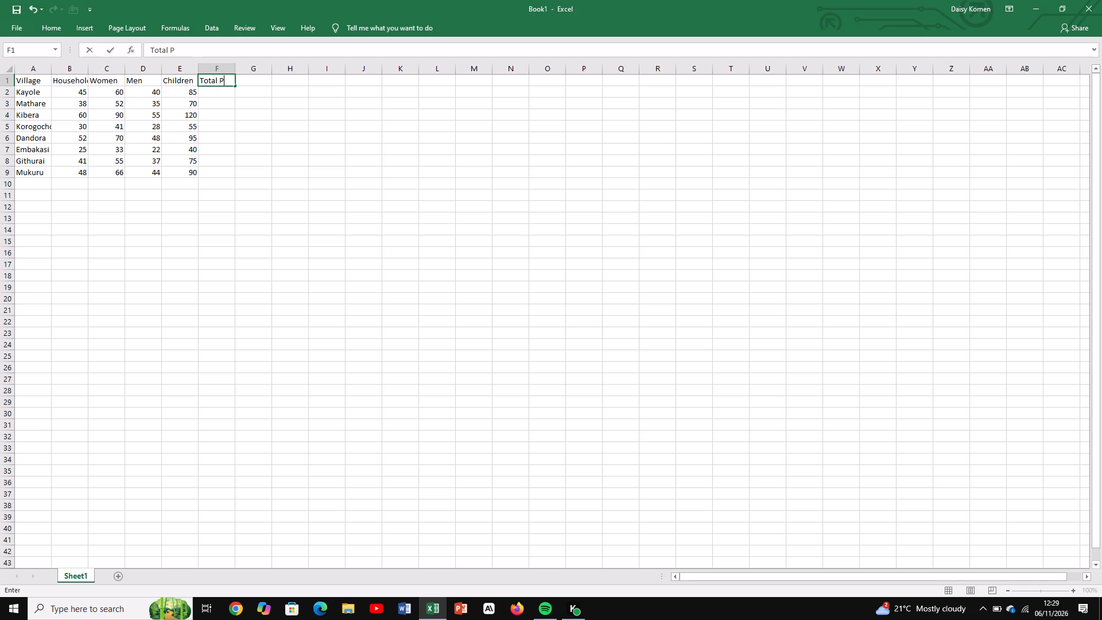
{"action": "type", "text": "eopl"}
{"action": "key", "text": "e"}
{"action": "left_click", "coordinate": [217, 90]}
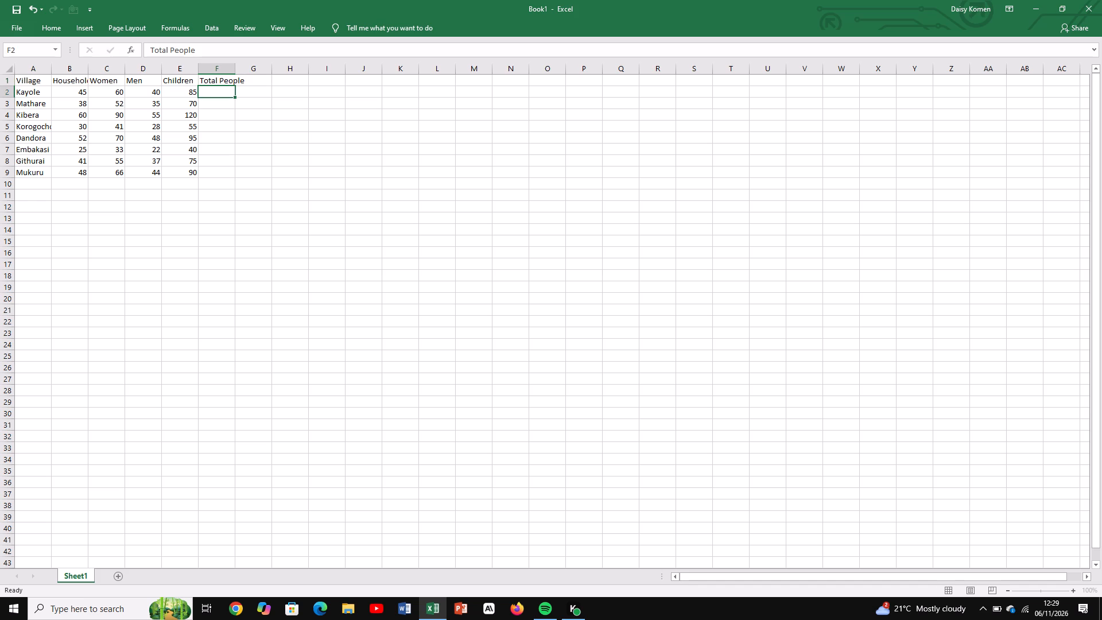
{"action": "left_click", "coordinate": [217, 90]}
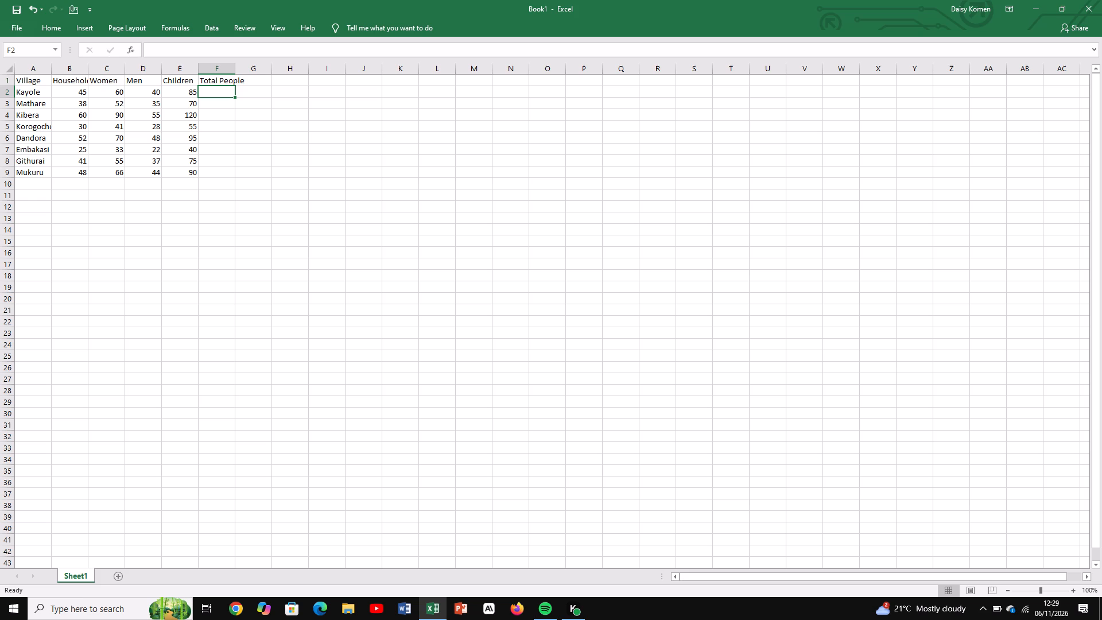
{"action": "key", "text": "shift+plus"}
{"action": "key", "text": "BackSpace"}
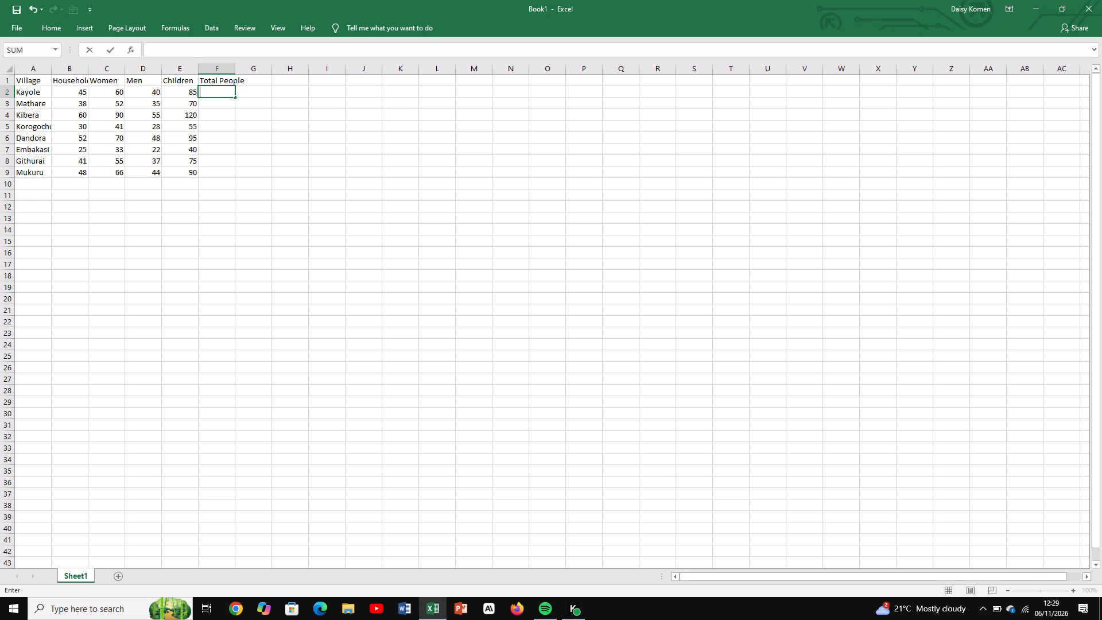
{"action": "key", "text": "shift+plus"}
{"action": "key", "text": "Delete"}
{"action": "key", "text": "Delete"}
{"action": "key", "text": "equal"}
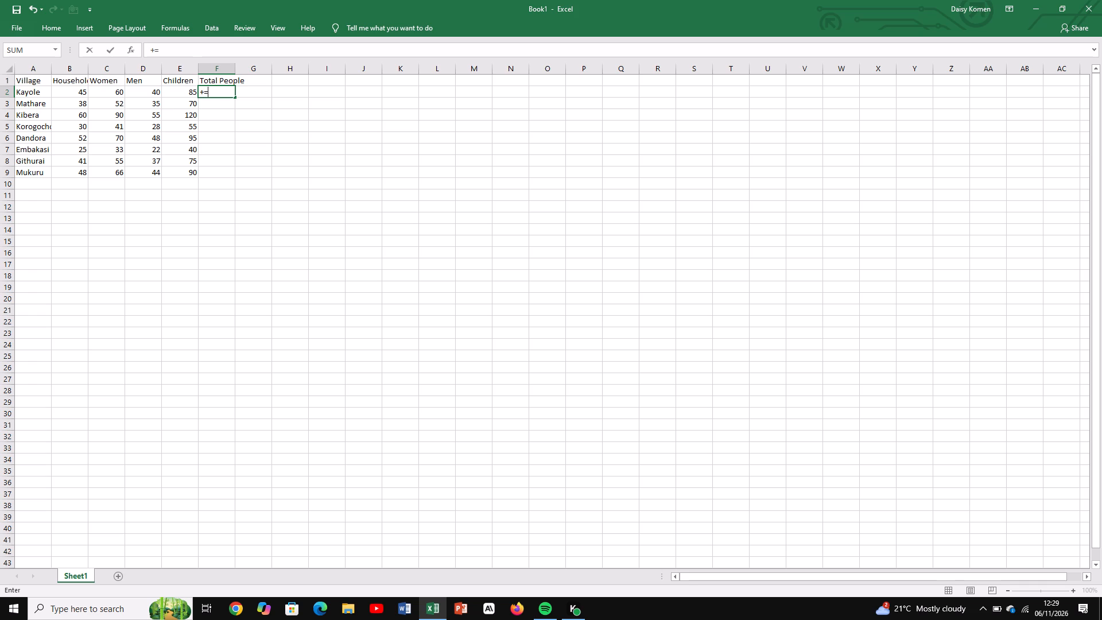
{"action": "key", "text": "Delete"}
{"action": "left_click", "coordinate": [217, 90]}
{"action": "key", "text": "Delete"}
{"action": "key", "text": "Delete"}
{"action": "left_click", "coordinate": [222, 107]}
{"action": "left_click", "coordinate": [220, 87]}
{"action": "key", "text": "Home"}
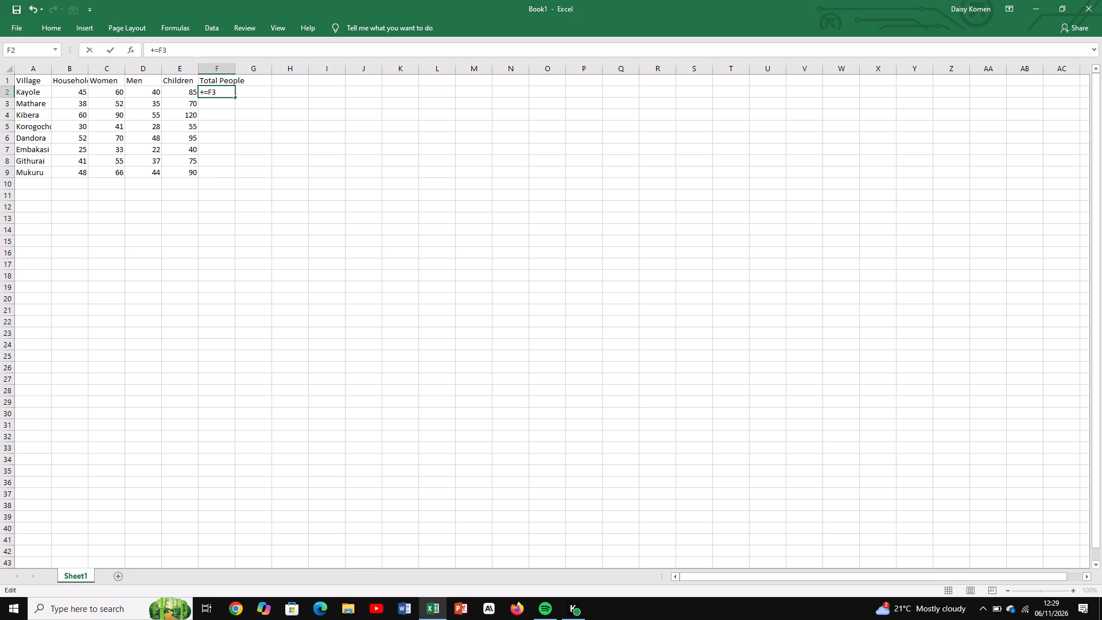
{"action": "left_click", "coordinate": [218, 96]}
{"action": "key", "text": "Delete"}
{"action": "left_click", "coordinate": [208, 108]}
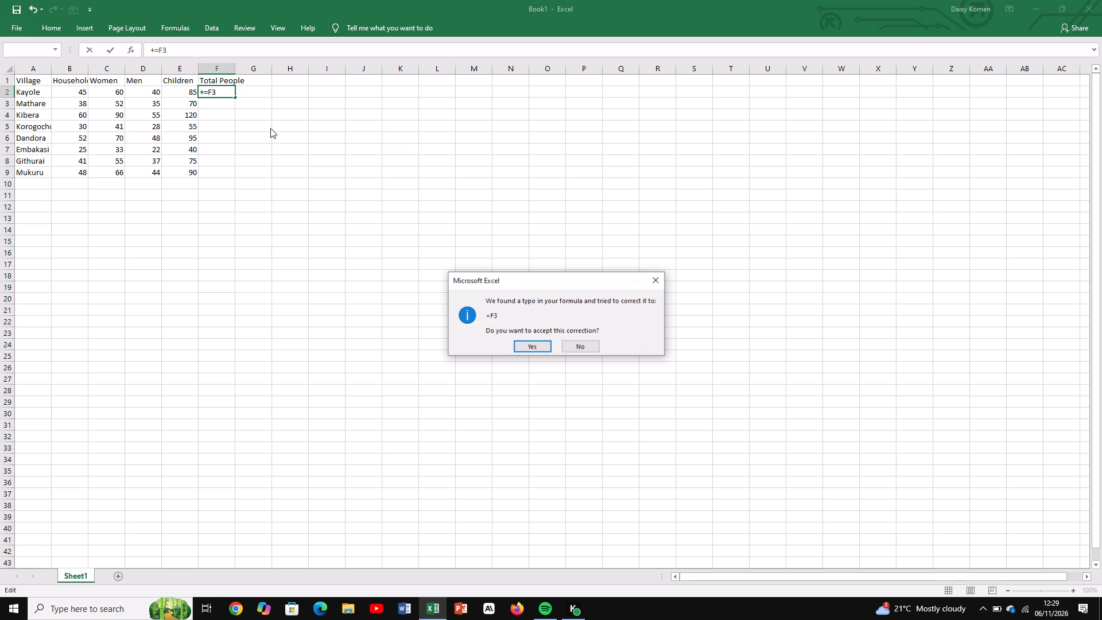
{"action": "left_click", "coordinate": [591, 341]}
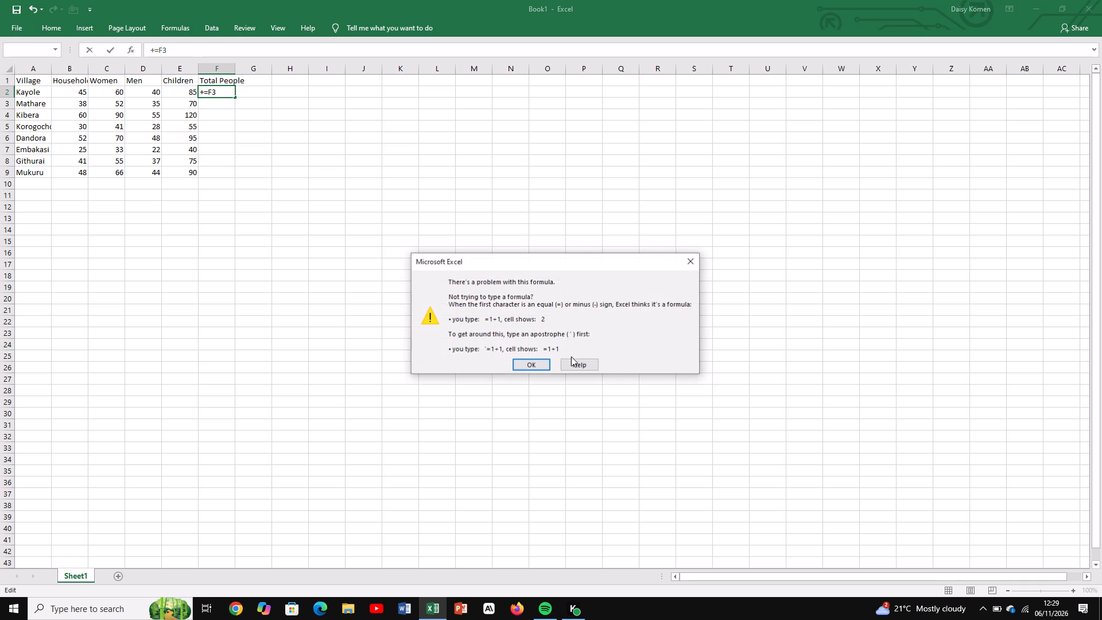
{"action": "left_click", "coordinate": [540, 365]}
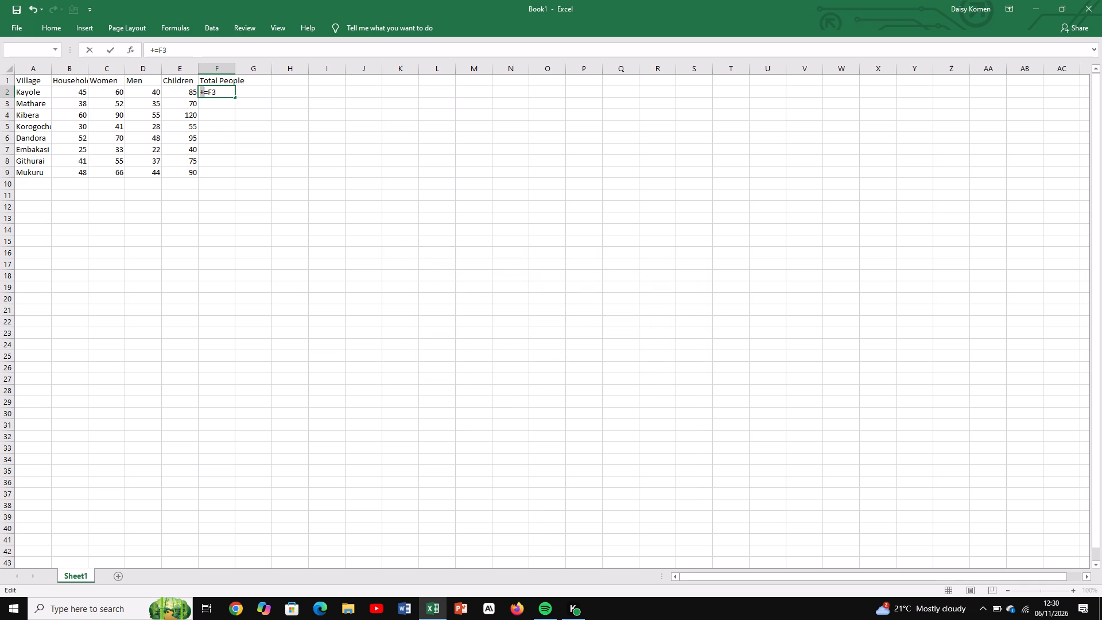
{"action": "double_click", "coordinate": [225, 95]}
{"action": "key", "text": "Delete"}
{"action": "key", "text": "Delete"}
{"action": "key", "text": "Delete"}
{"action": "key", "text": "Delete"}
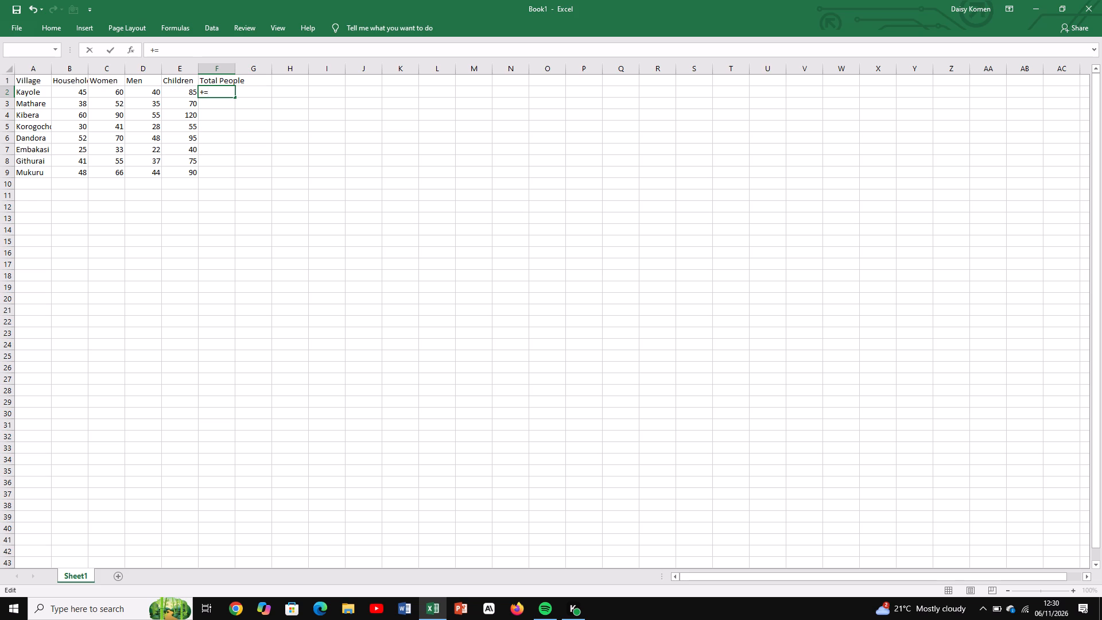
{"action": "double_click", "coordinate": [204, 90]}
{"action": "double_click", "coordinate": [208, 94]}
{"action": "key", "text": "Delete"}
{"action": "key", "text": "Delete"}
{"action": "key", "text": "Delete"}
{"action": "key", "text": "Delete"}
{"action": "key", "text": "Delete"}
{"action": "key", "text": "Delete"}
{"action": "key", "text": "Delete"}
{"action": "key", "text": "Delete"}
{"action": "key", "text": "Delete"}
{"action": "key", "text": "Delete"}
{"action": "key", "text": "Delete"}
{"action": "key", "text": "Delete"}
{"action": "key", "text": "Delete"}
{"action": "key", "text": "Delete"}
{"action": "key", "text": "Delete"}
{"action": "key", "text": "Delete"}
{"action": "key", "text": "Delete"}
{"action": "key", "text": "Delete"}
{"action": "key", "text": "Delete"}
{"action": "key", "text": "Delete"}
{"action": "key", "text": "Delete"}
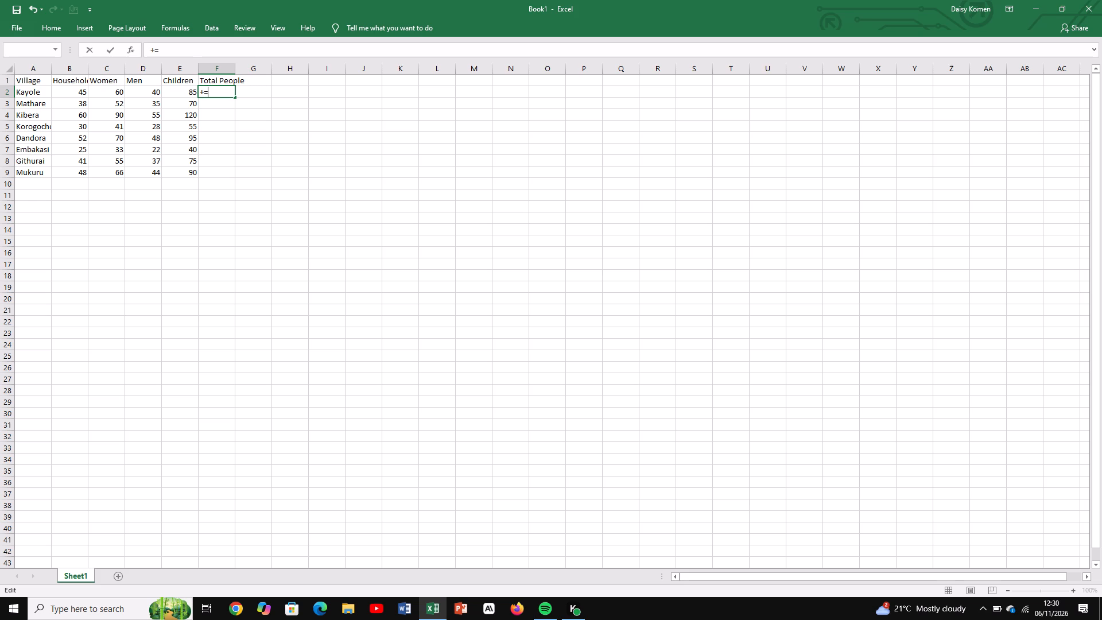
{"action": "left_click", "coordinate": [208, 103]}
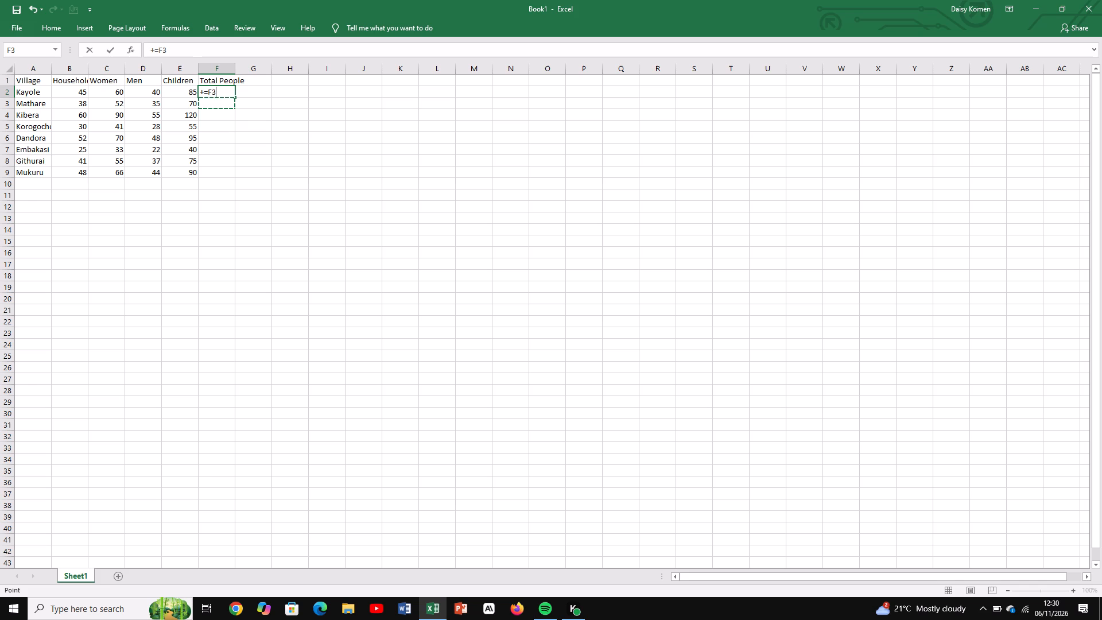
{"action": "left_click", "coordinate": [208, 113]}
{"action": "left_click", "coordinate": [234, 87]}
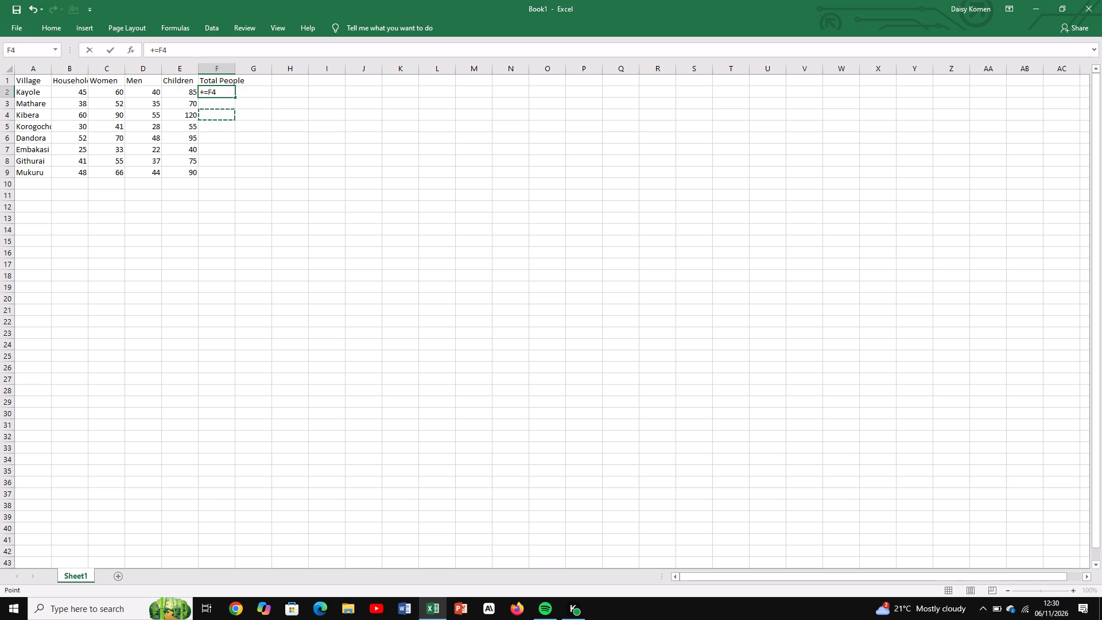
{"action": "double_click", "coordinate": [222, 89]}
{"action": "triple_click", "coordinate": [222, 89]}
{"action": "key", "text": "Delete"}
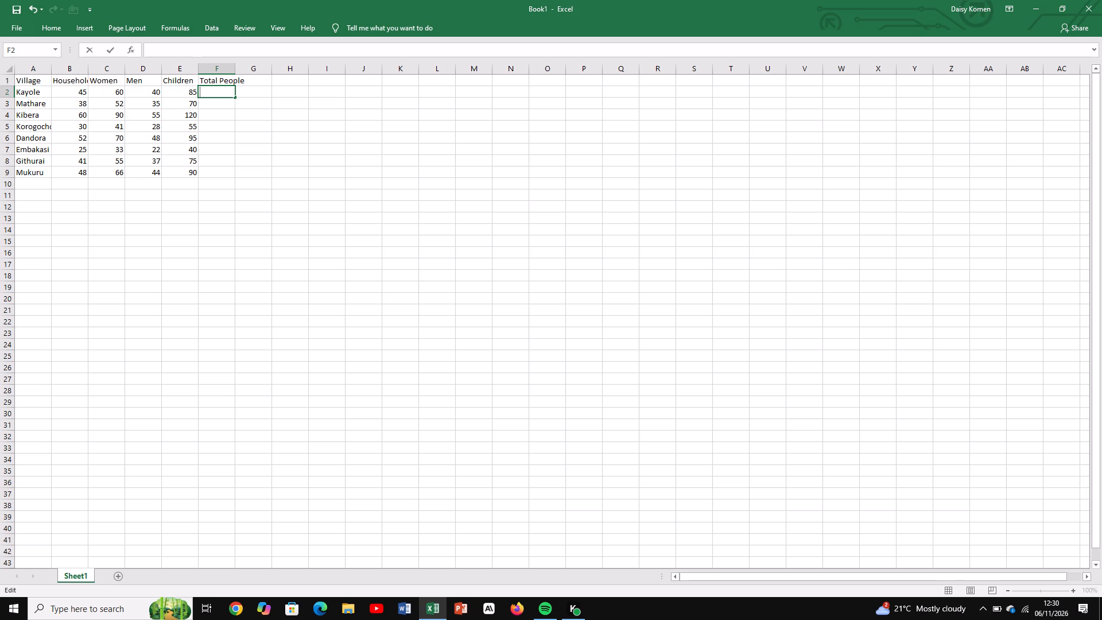
Enter the formula =SUM(C2:E2) in cell F2 to total the people for Kayole.
{"action": "key", "text": "equal"}
{"action": "key", "text": "s"}
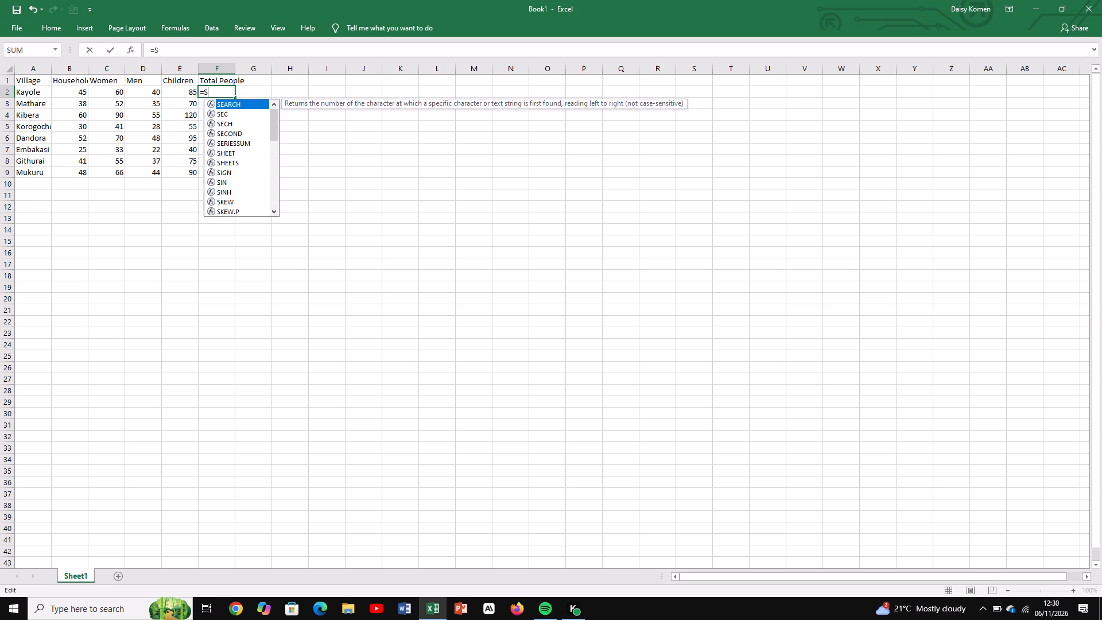
{"action": "type", "text": "UM"}
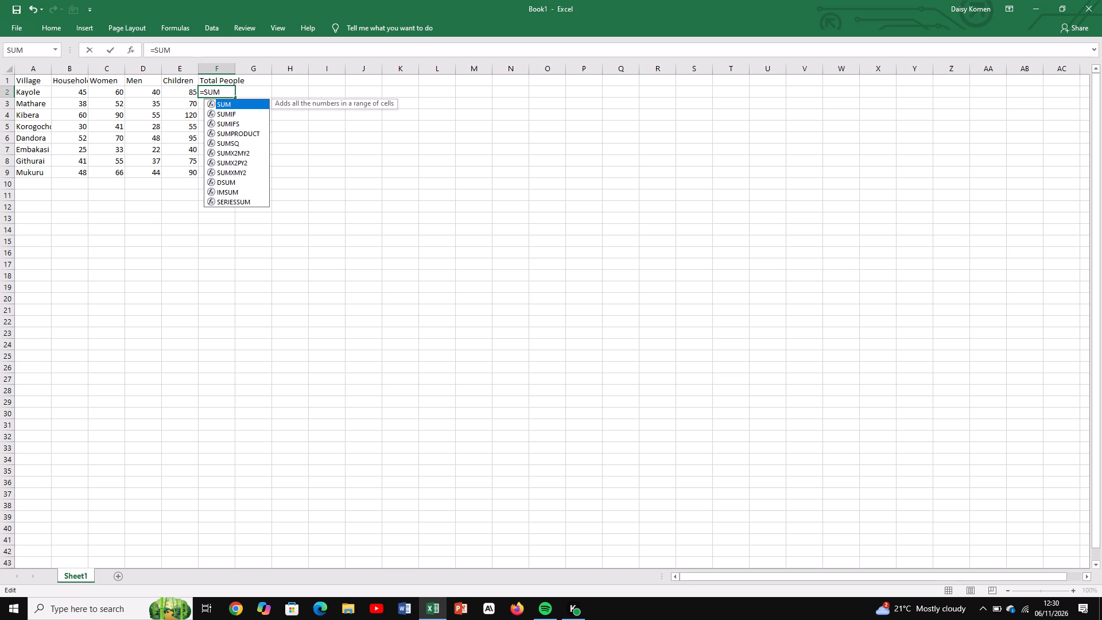
{"action": "key", "text": "shift+parenleft"}
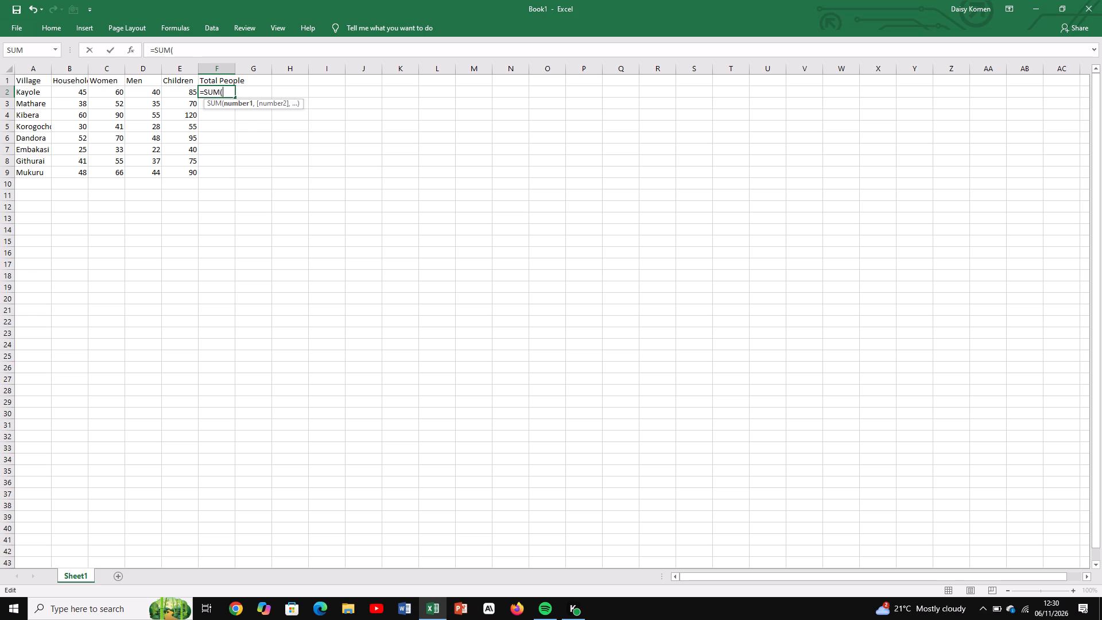
{"action": "key", "text": "c"}
{"action": "key", "text": "2"}
{"action": "key", "text": "shift+colon"}
{"action": "key", "text": "e"}
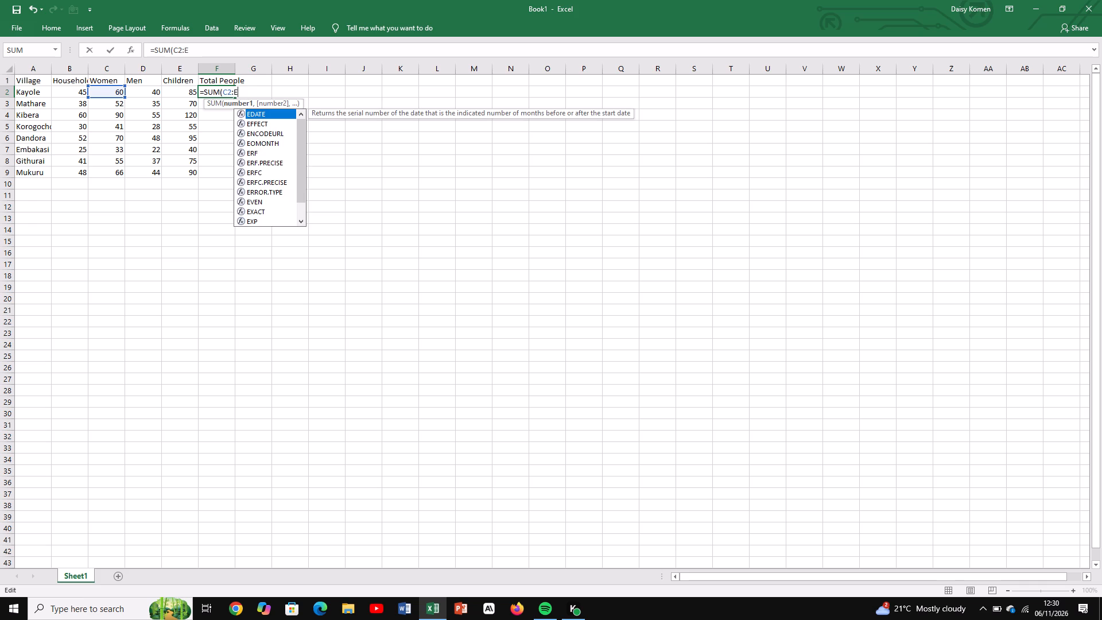
{"action": "key", "text": "2"}
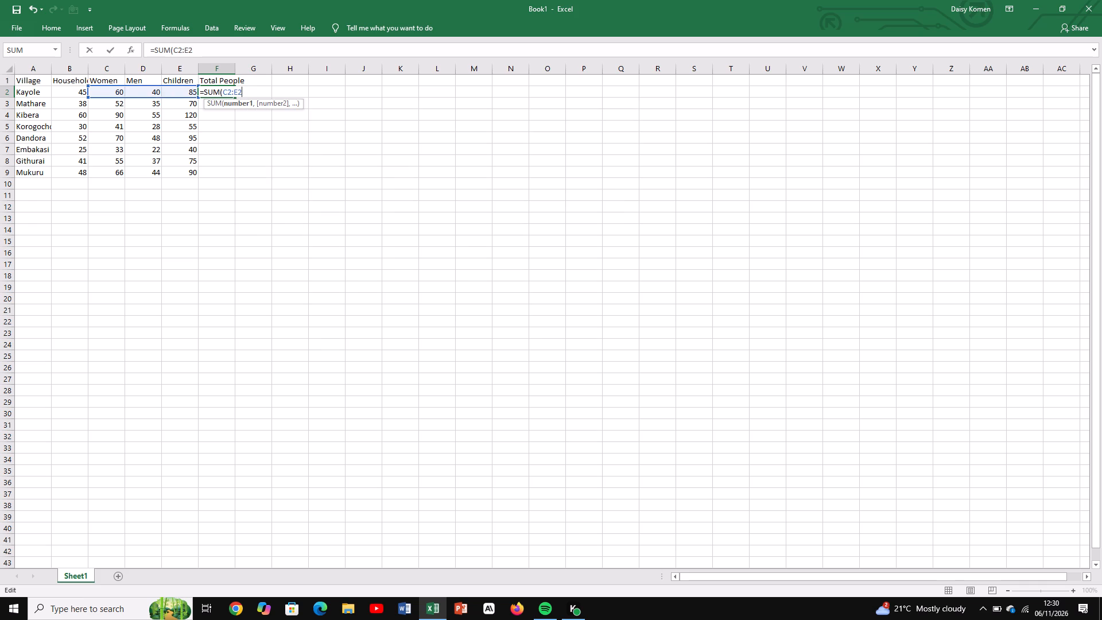
{"action": "key", "text": "shift+parenright"}
{"action": "key", "text": "Return"}
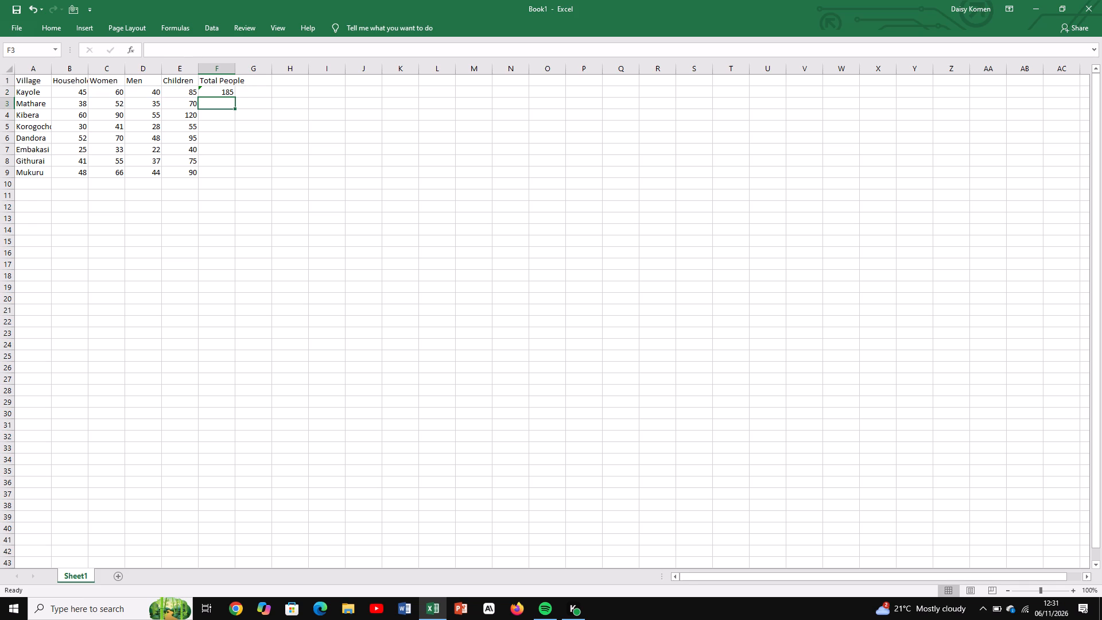
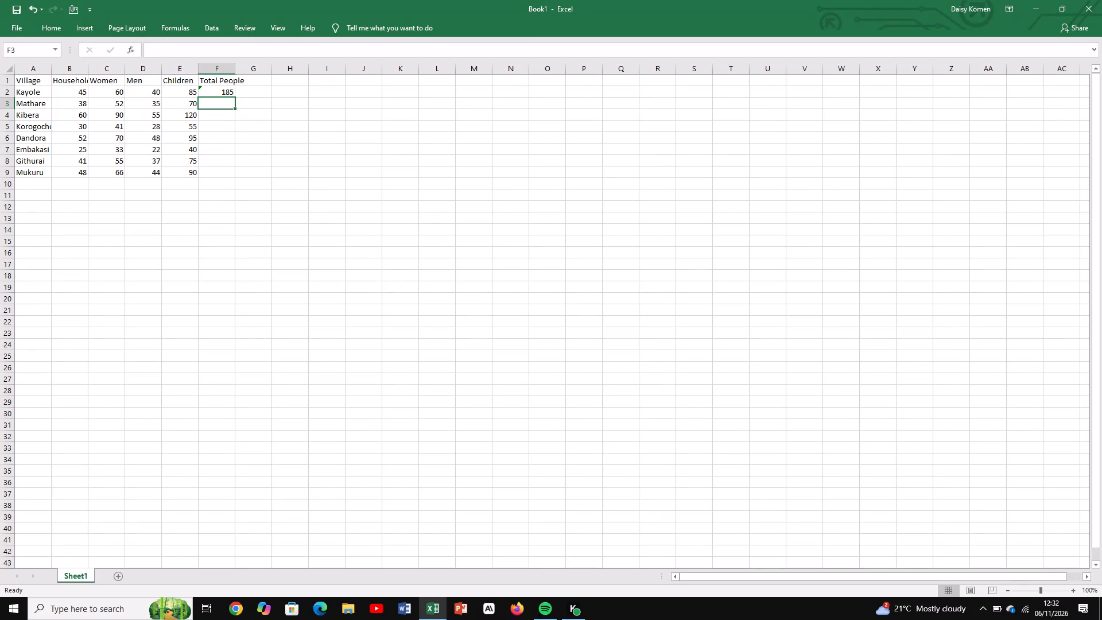
Fill the SUM formula in F2 down the Total People column through F9 for the remaining villages.
{"action": "left_click", "coordinate": [223, 93]}
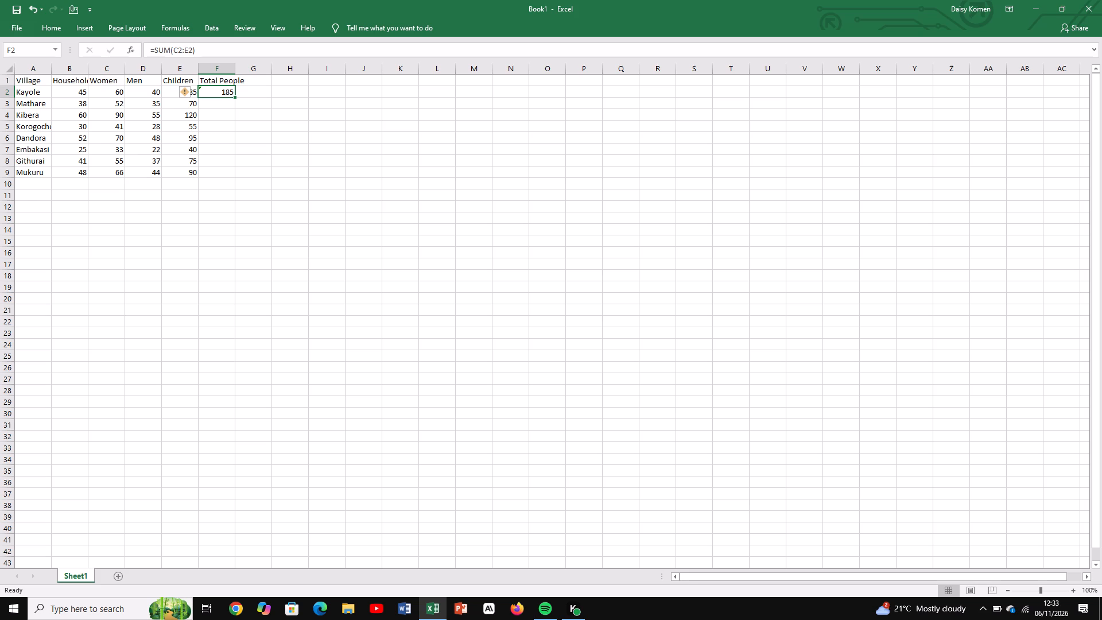
{"action": "left_click", "coordinate": [235, 96]}
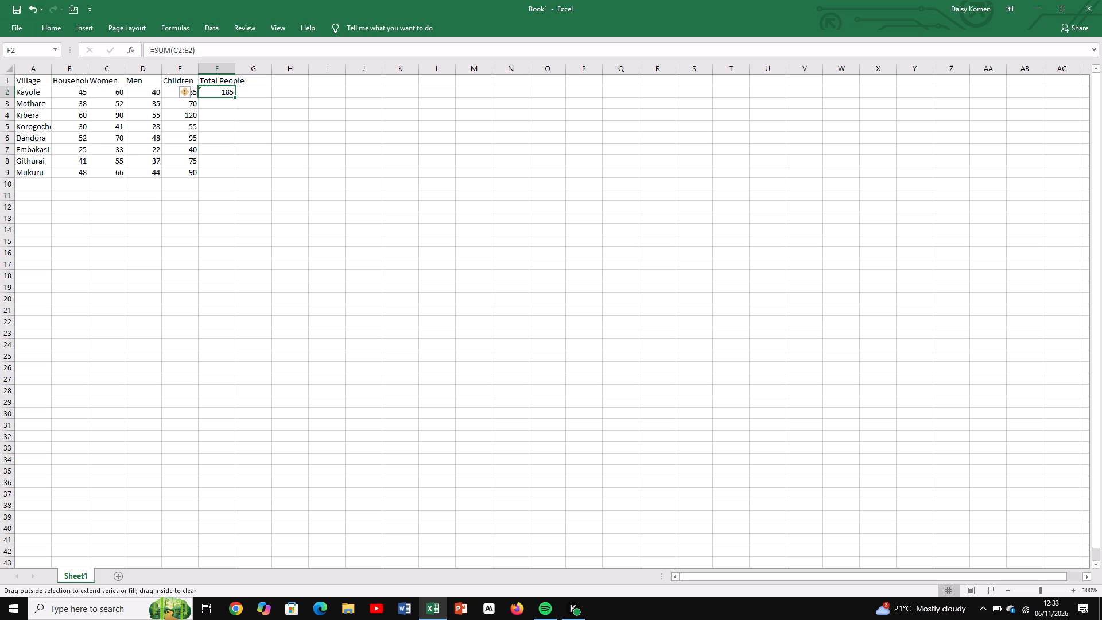
{"action": "right_click_drag", "start_coordinate": [235, 97], "coordinate": [234, 136]}
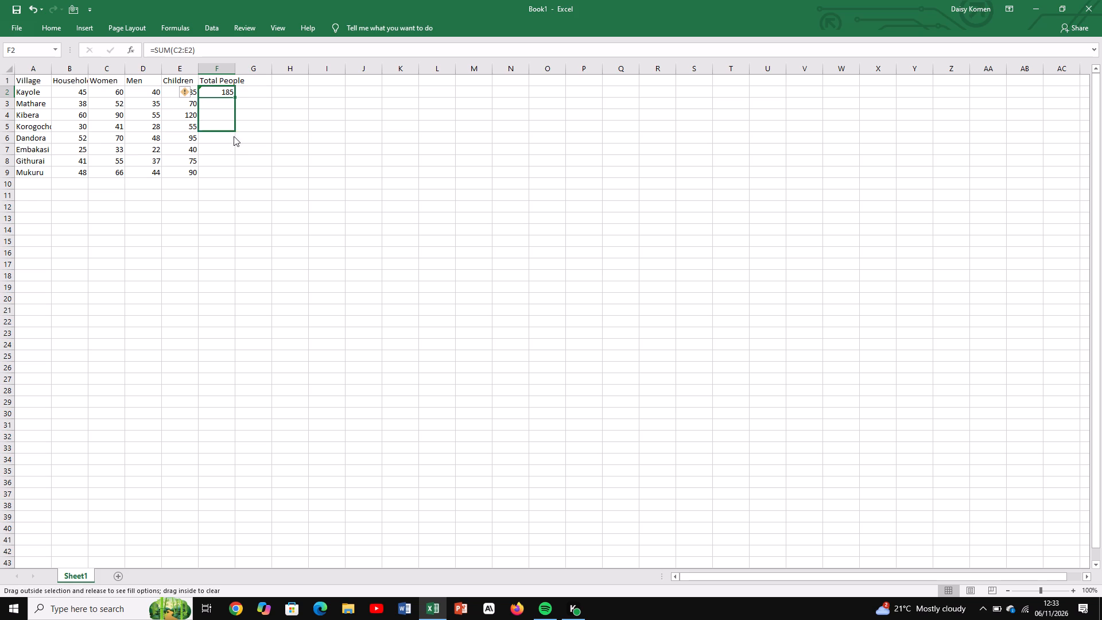
{"action": "right_click_drag", "start_coordinate": [234, 136], "coordinate": [235, 175]}
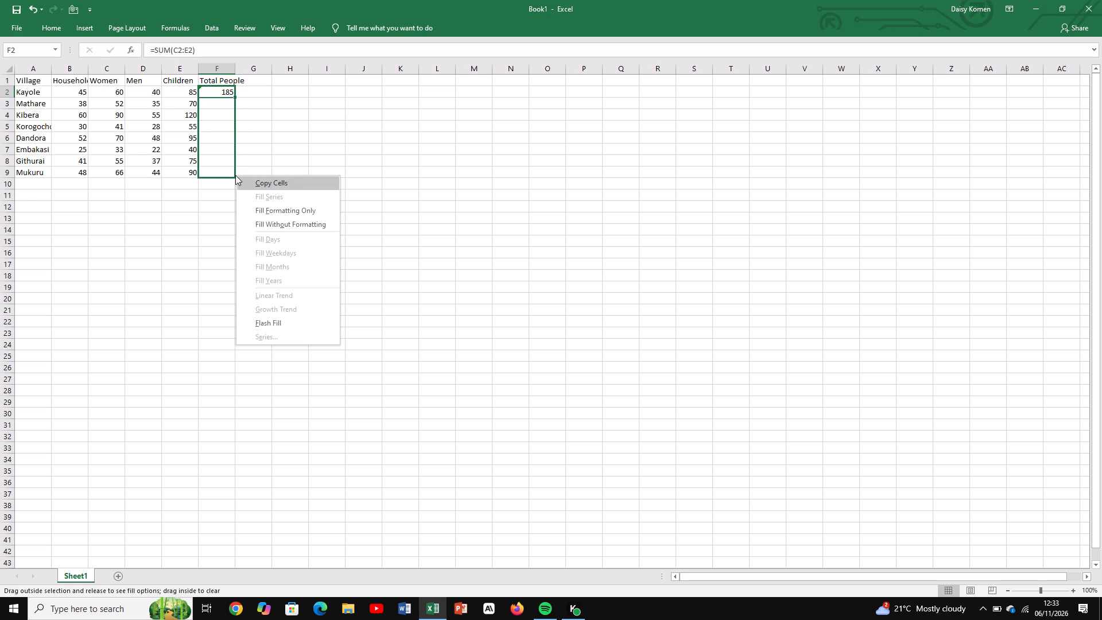
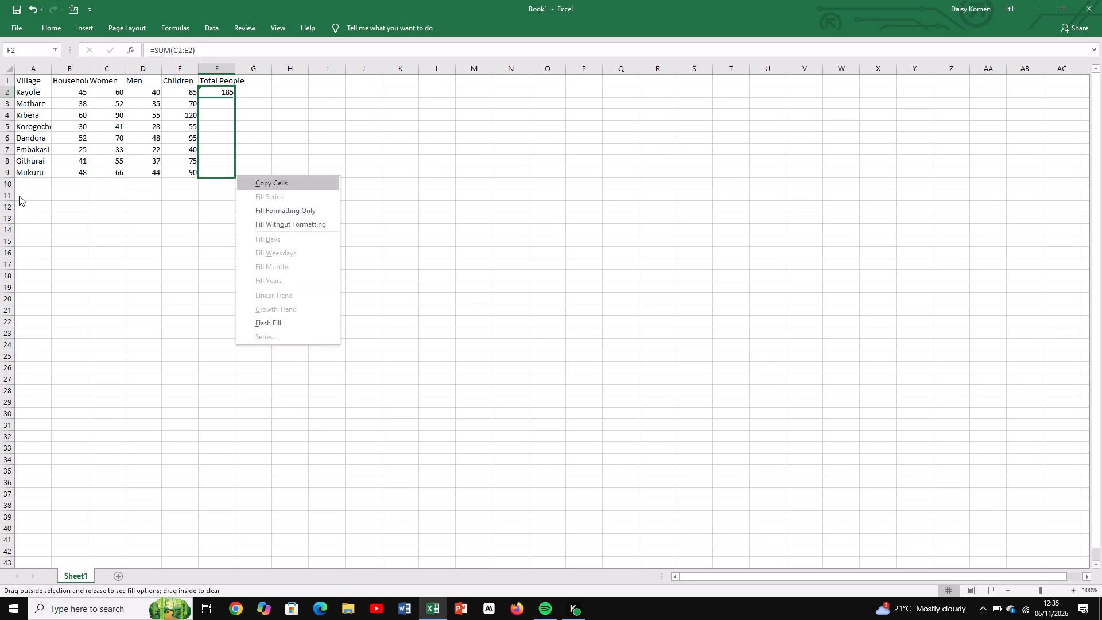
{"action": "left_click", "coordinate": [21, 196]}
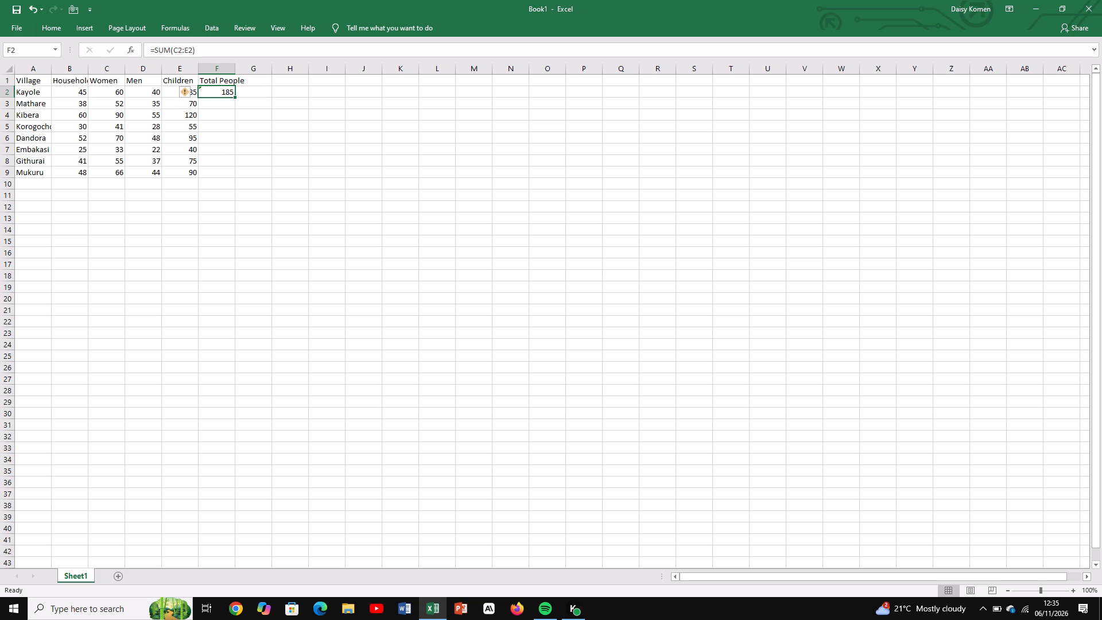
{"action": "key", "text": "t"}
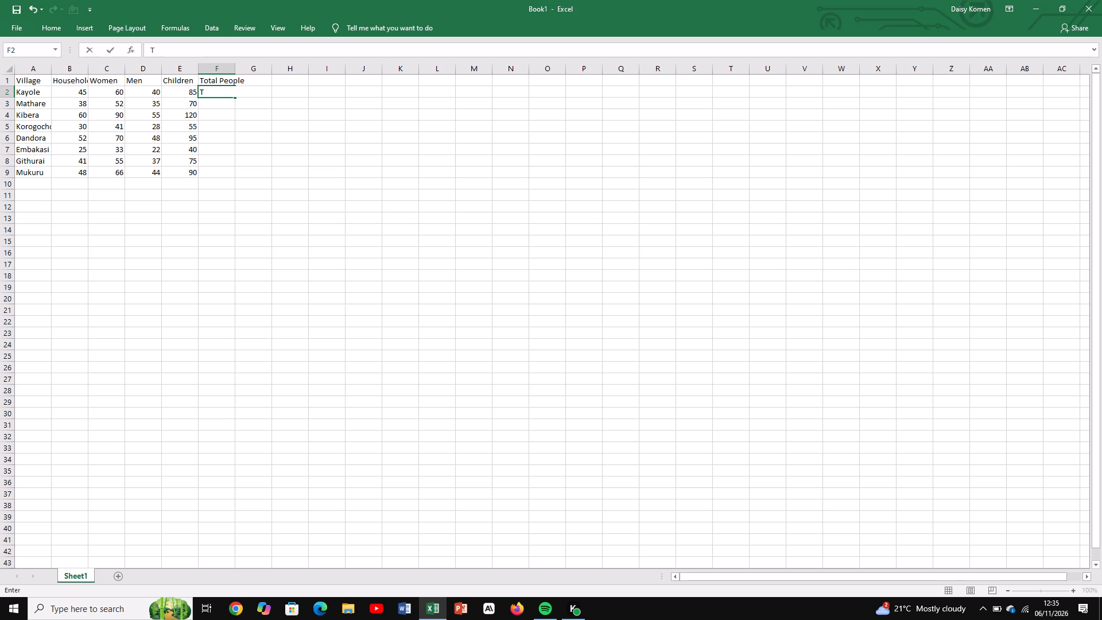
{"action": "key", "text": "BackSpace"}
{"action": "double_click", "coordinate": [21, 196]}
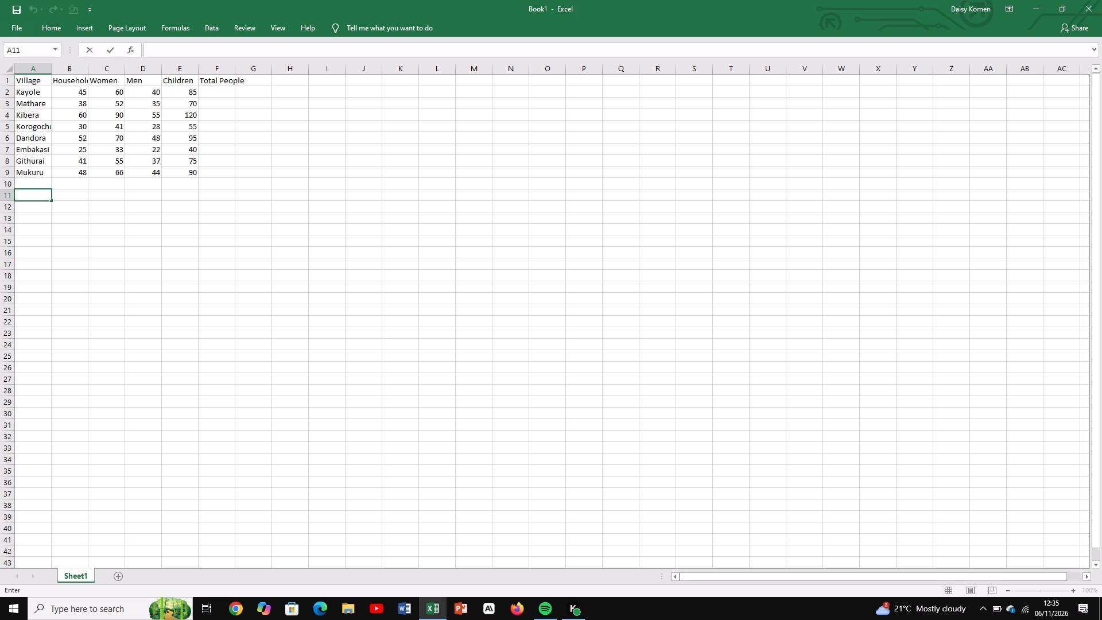
Enter the formula =SUM(C2:E2) in cell F2 to total Kayole's women, men and children.
{"action": "left_click", "coordinate": [215, 91]}
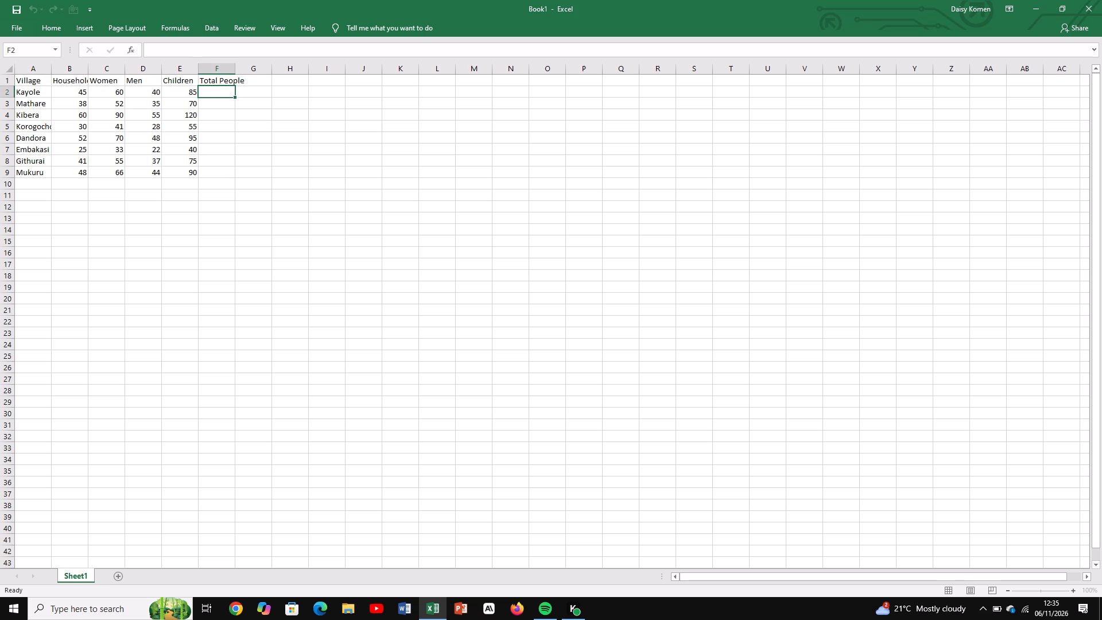
{"action": "key", "text": "equal"}
{"action": "type", "text": "SUM"}
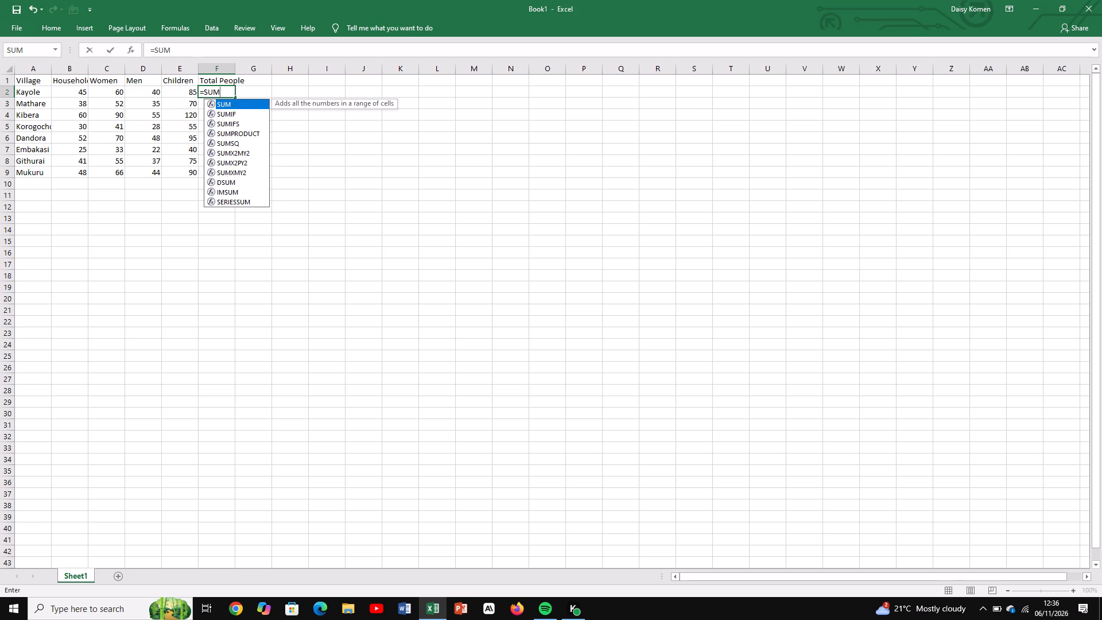
{"action": "key", "text": "shift+parenleft"}
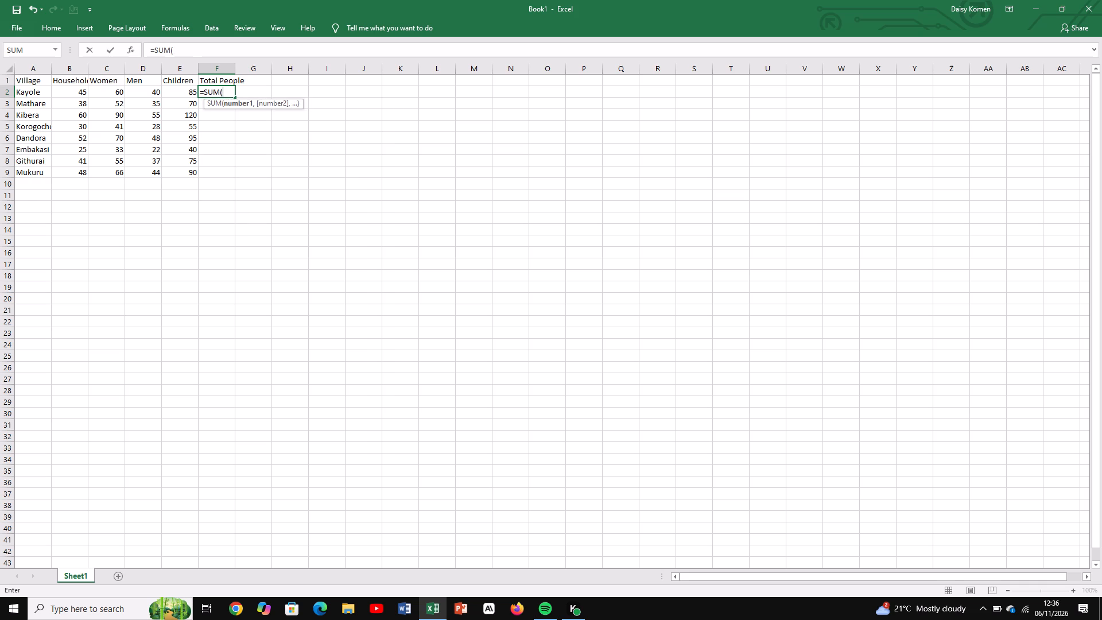
{"action": "key", "text": "c"}
{"action": "key", "text": "2"}
{"action": "key", "text": "shift+colon"}
{"action": "key", "text": "e"}
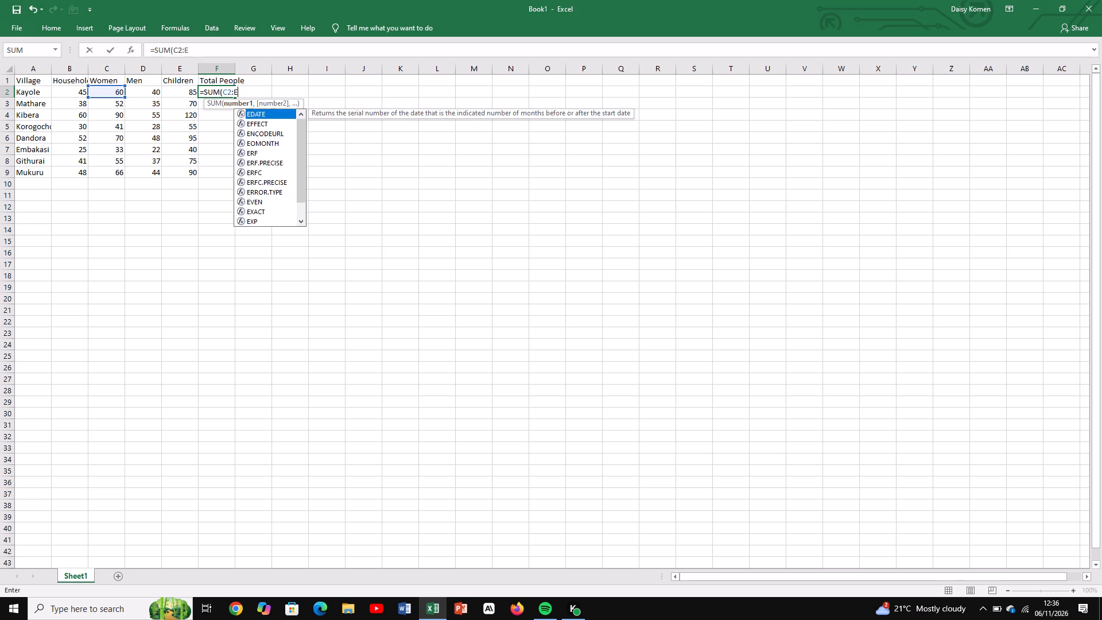
{"action": "key", "text": "2"}
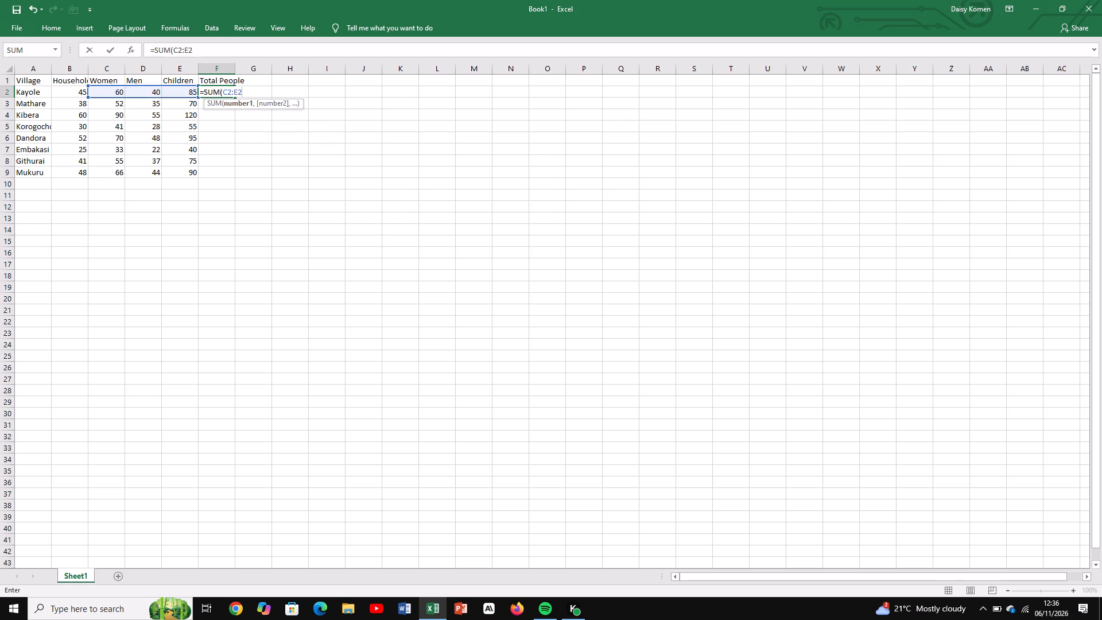
{"action": "key", "text": "0"}
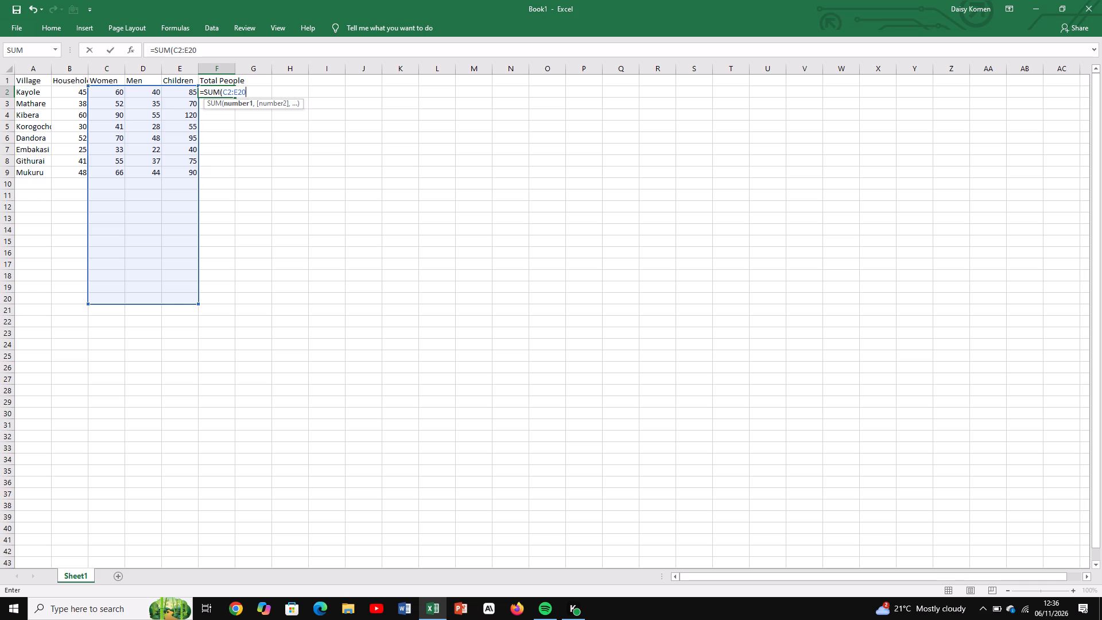
{"action": "key", "text": "Delete"}
{"action": "key", "text": "Delete"}
{"action": "left_click", "coordinate": [251, 91]}
{"action": "key", "text": "BackSpace"}
{"action": "key", "text": "BackSpace"}
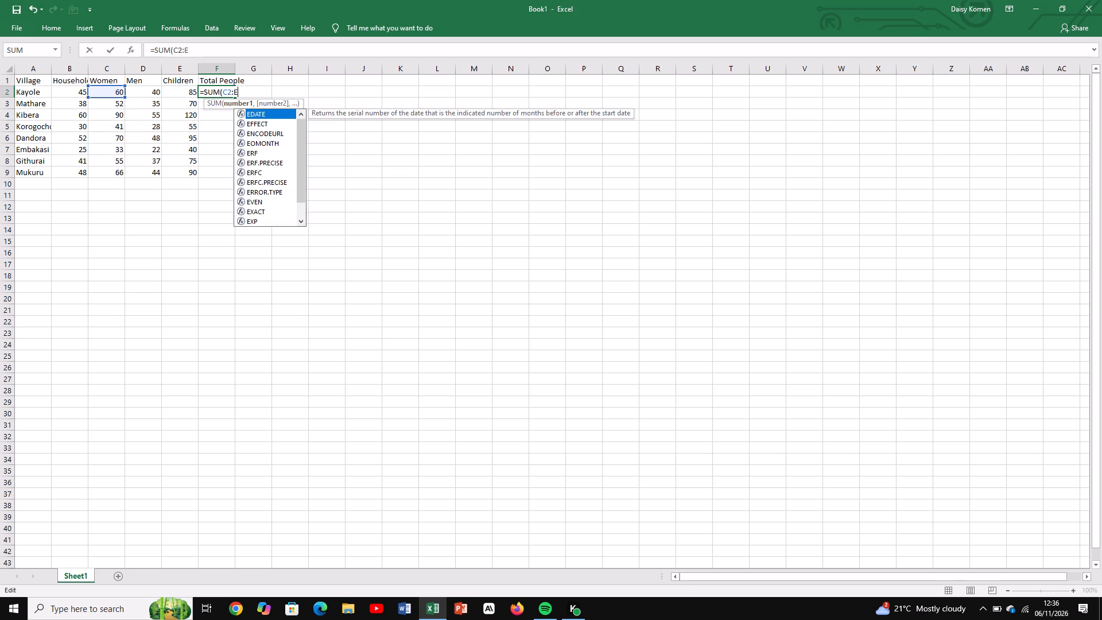
{"action": "key", "text": "shift+parenright"}
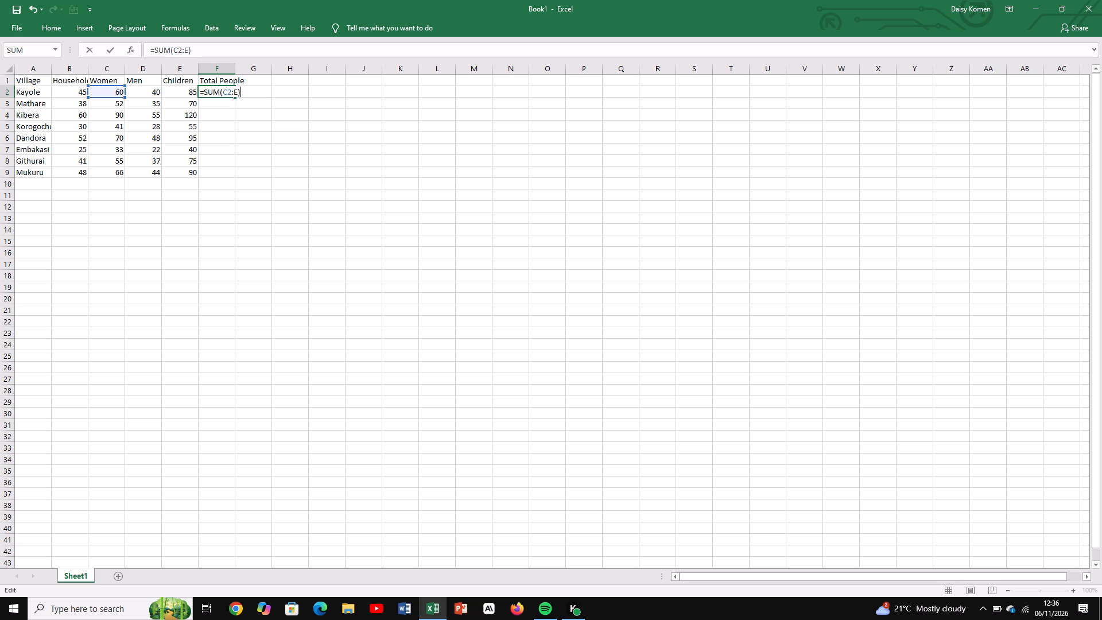
{"action": "key", "text": "BackSpace"}
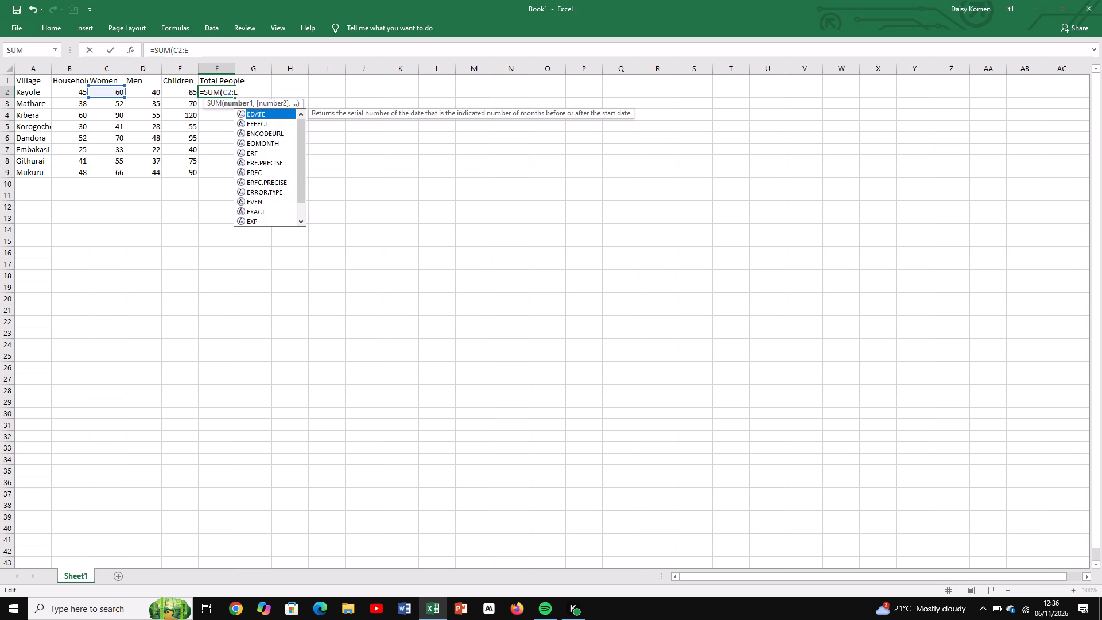
{"action": "key", "text": "2"}
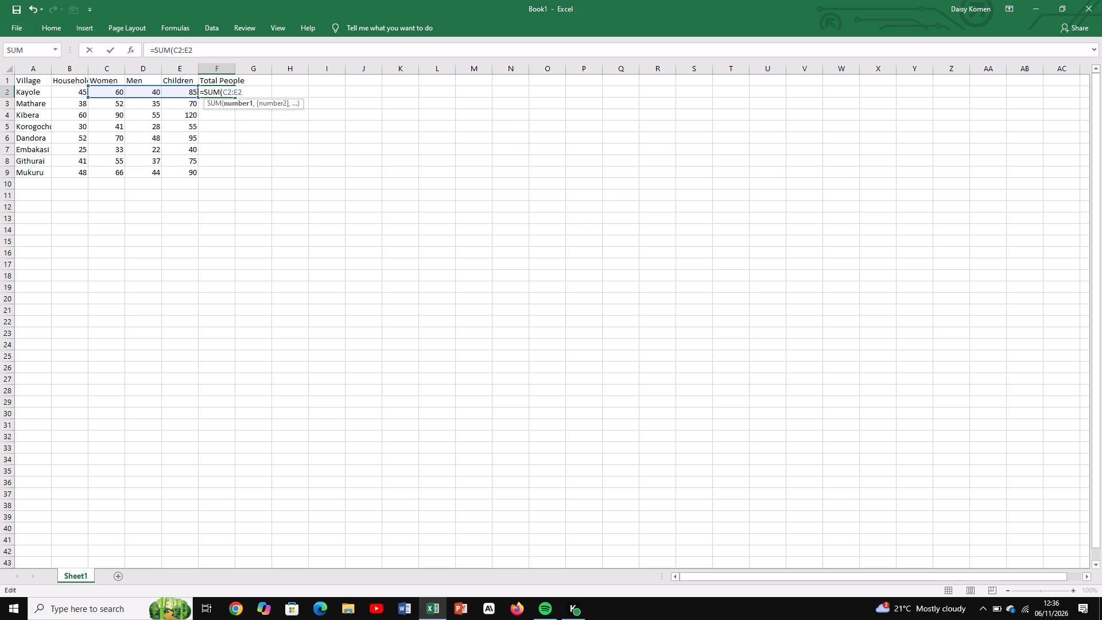
{"action": "key", "text": "shift+parenright"}
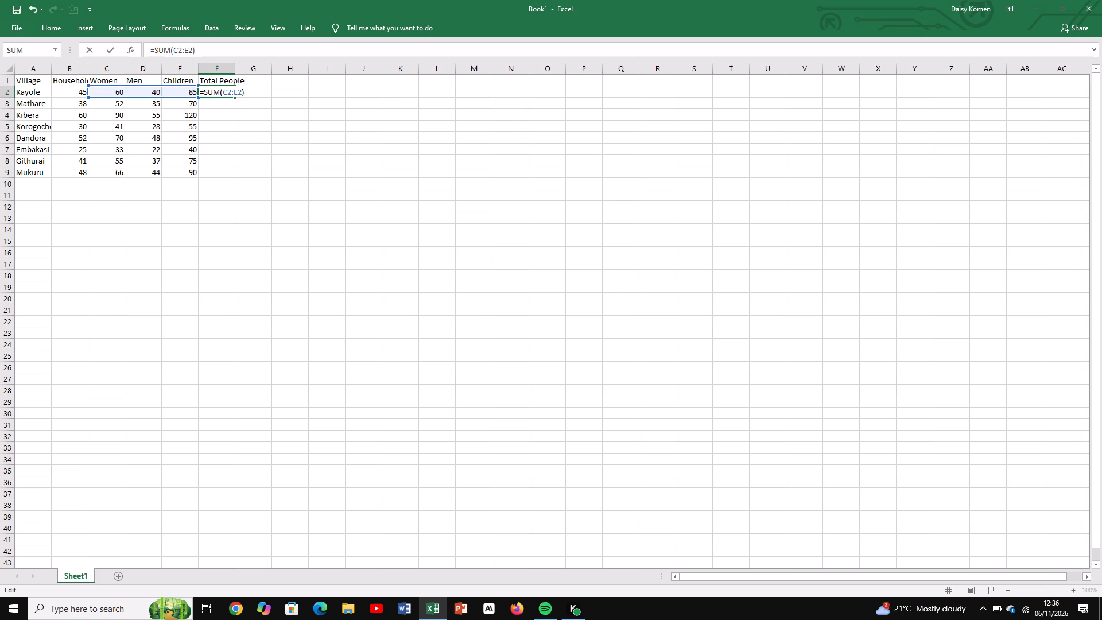
{"action": "key", "text": "Return"}
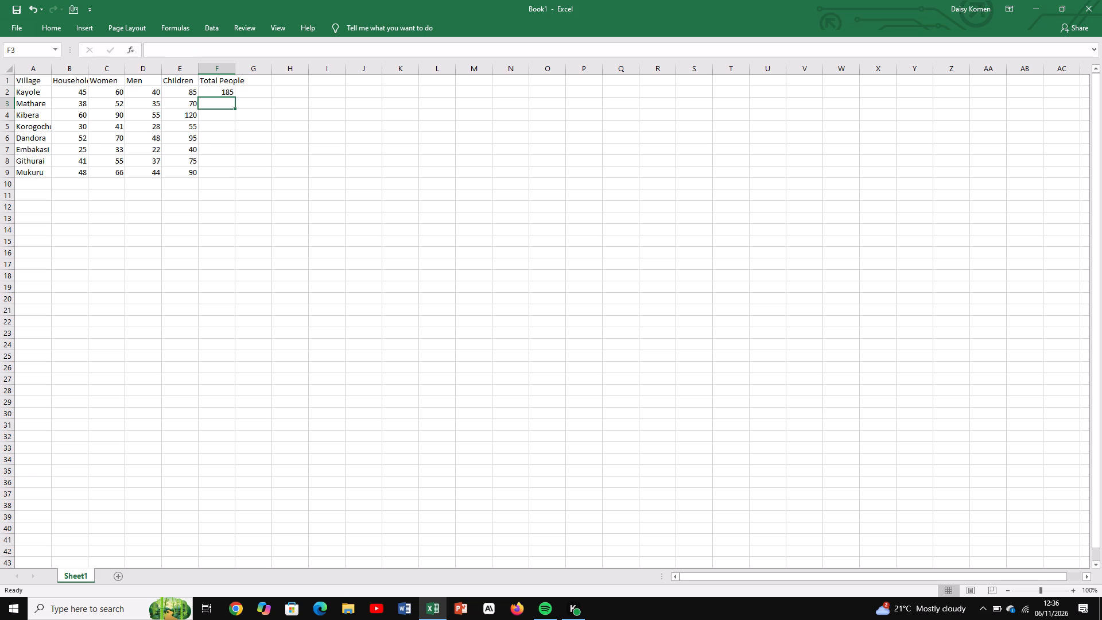
Try to fill the Total People column from F3 down through F9 for the remaining villages.
{"action": "left_click", "coordinate": [234, 108]}
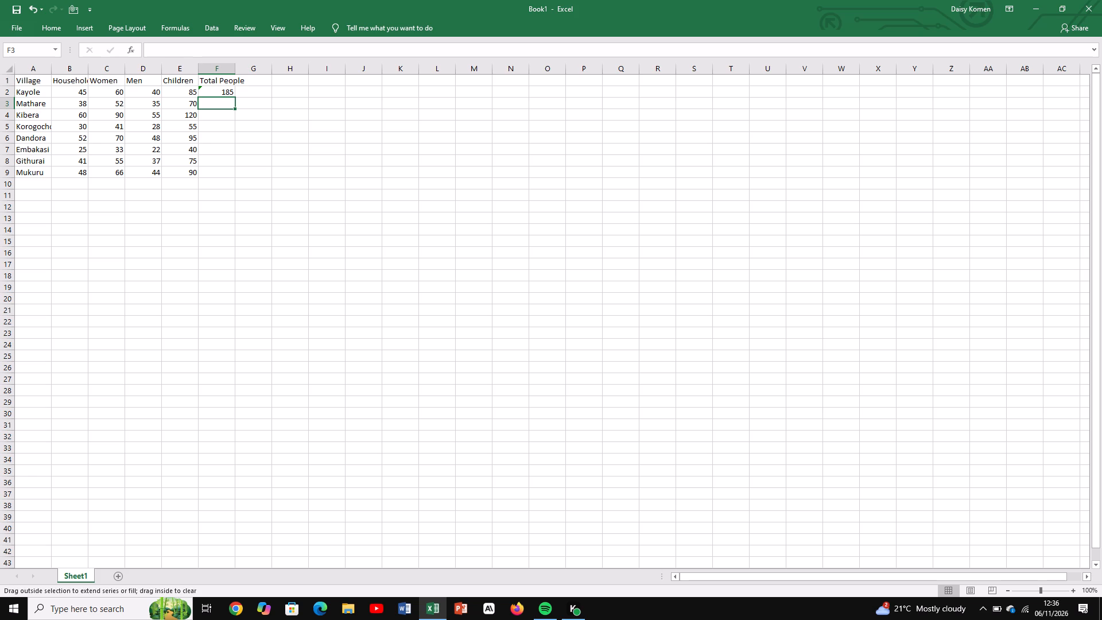
{"action": "right_click_drag", "start_coordinate": [234, 108], "coordinate": [231, 145]}
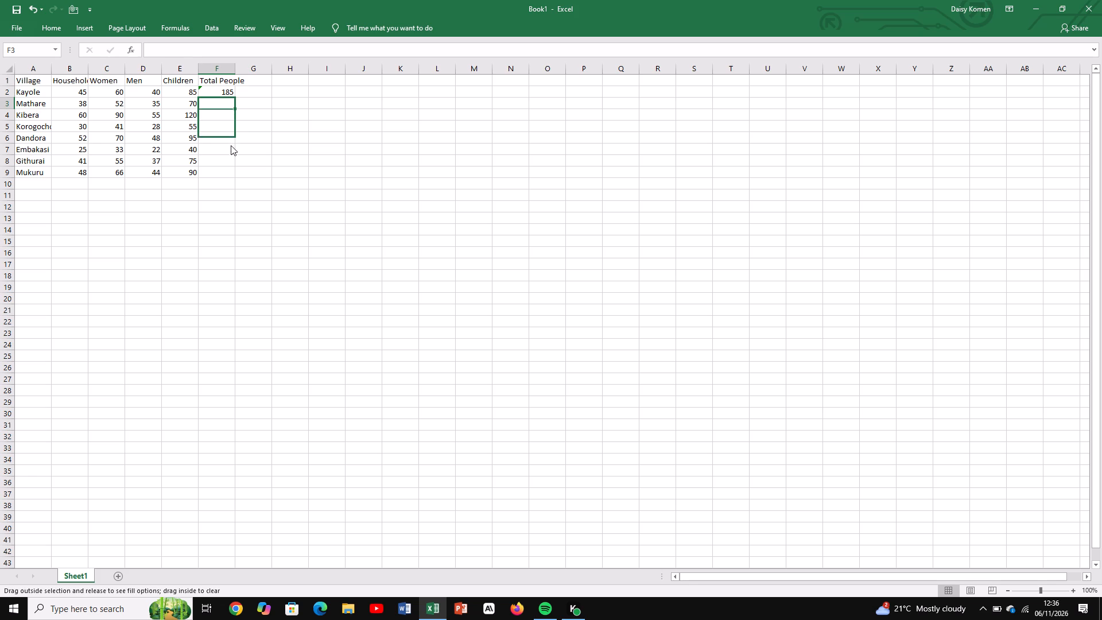
{"action": "right_click_drag", "start_coordinate": [231, 145], "coordinate": [233, 177]}
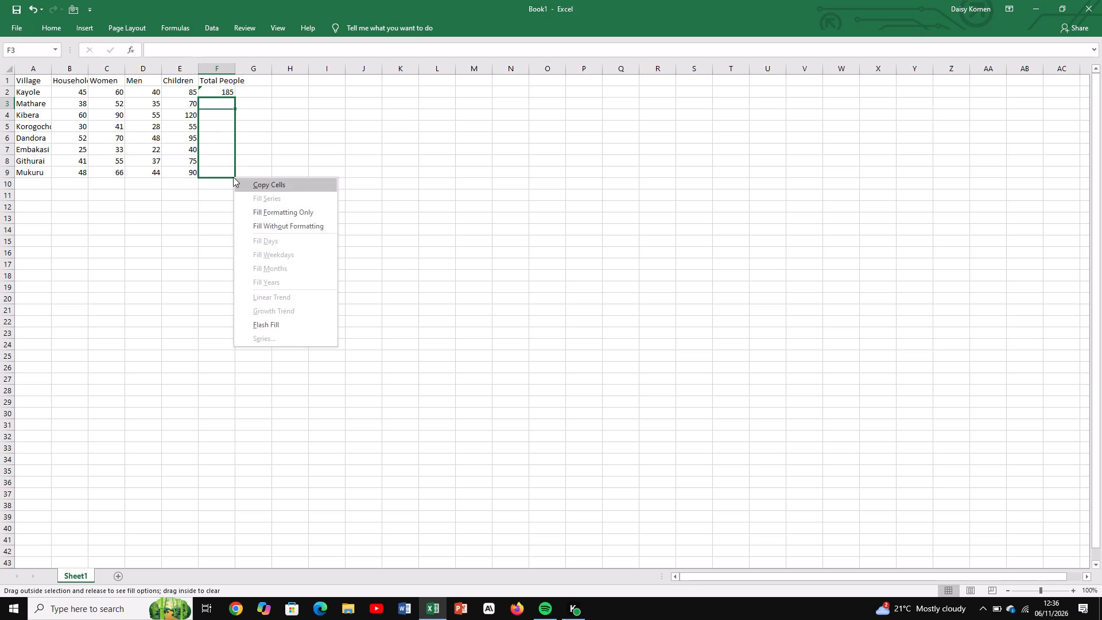
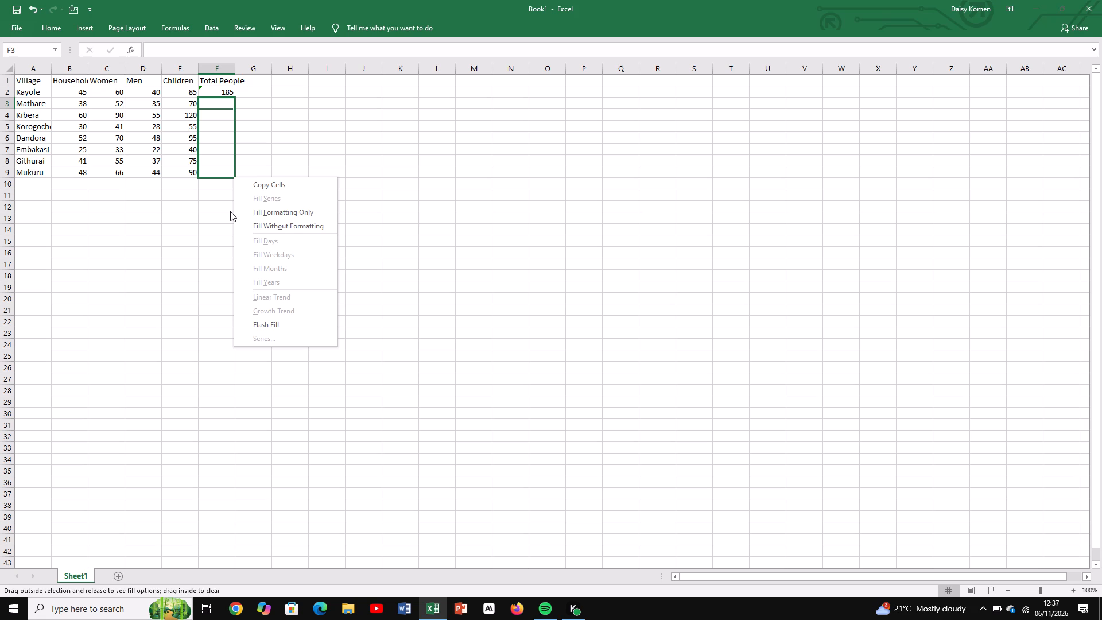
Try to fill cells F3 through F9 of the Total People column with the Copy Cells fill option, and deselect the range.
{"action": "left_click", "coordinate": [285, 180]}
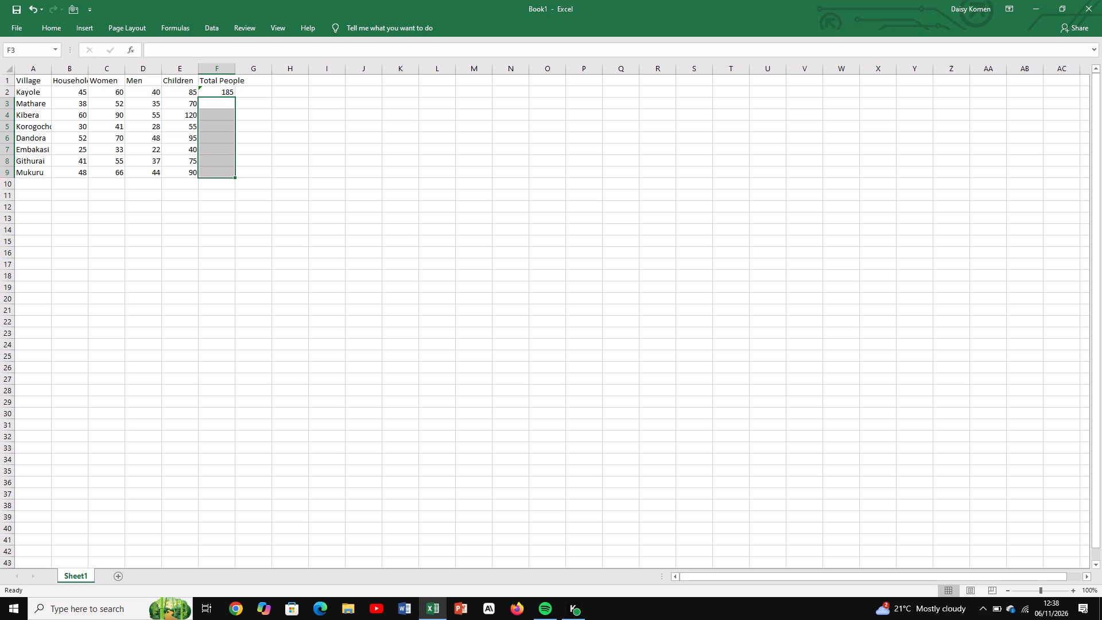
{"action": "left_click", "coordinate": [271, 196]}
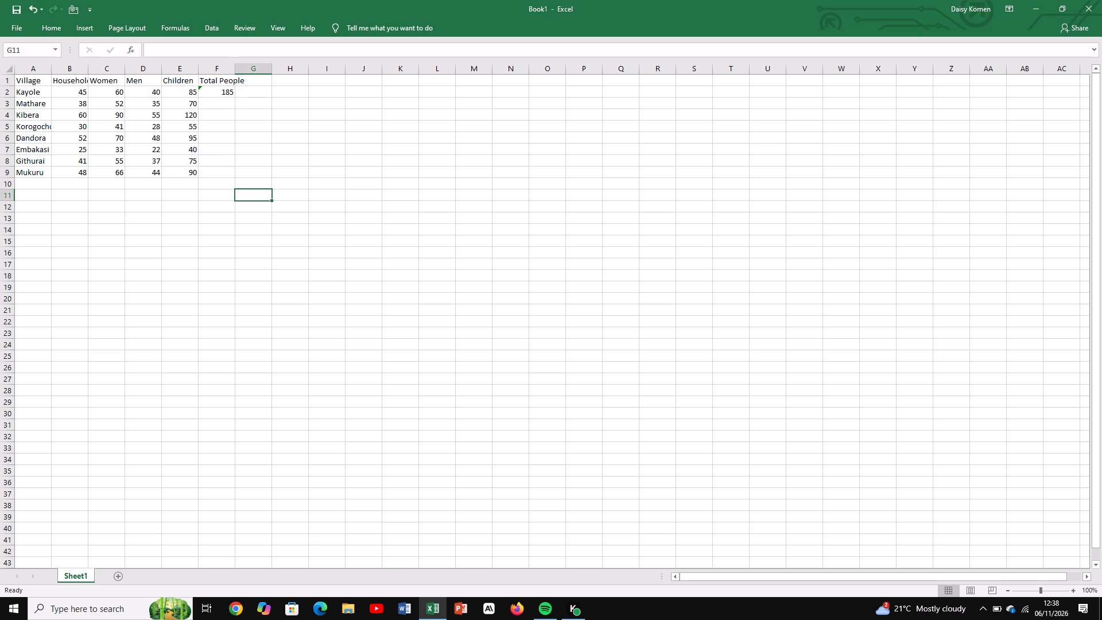
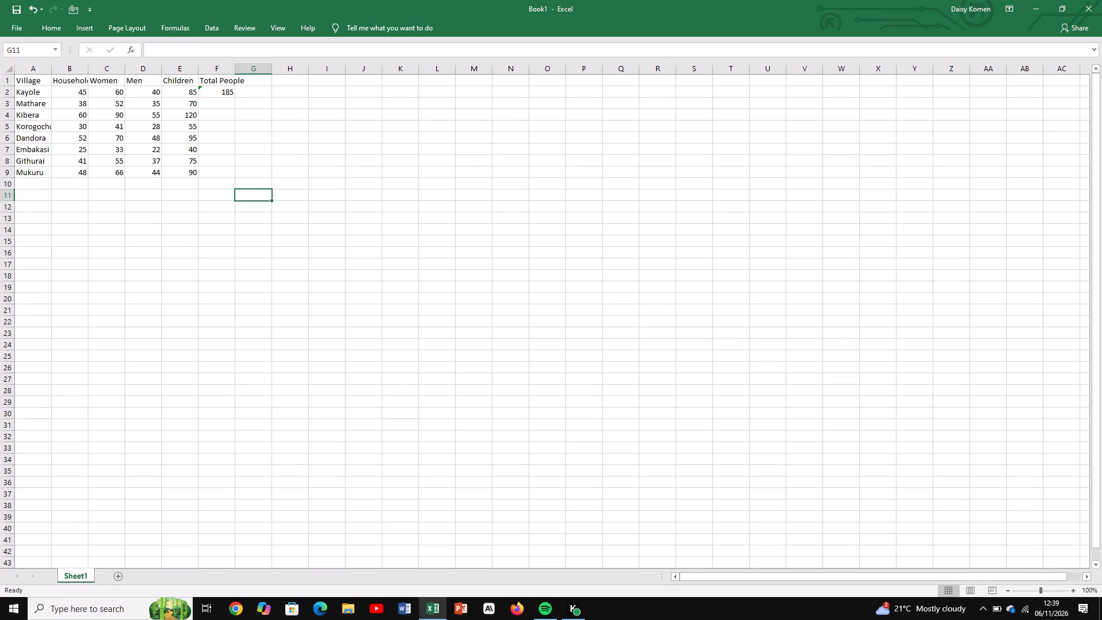
Copy the SUM formula from Kayole's Total People cell F2 and select Mathare's cell F3 as the destination.
{"action": "left_click", "coordinate": [228, 95]}
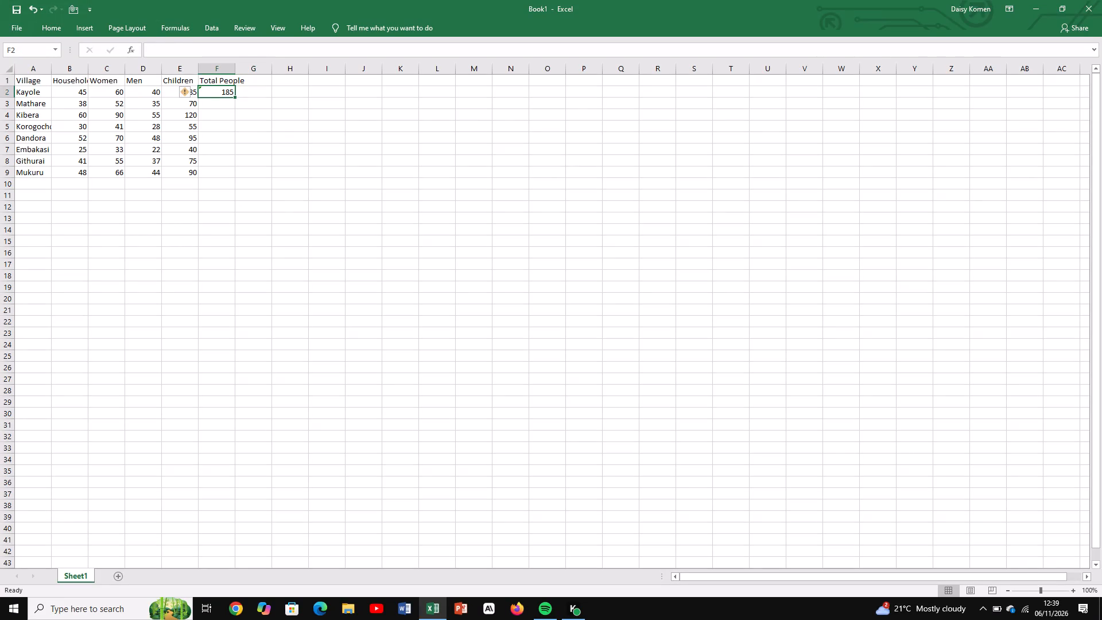
{"action": "key", "text": "ctrl+c"}
{"action": "key", "text": "ctrl+c"}
{"action": "key", "text": "ctrl+c"}
{"action": "key", "text": "ctrl+c"}
{"action": "key", "text": "ctrl+c"}
{"action": "key", "text": "ctrl+c"}
{"action": "key", "text": "ctrl+c"}
{"action": "key", "text": "ctrl+c"}
{"action": "key", "text": "ctrl+c"}
{"action": "key", "text": "ctrl+c"}
{"action": "key", "text": "ctrl+c"}
{"action": "key", "text": "ctrl+c"}
{"action": "key", "text": "ctrl+c"}
{"action": "key", "text": "ctrl+c"}
{"action": "key", "text": "ctrl+c"}
{"action": "key", "text": "ctrl+c"}
{"action": "key", "text": "ctrl+c"}
{"action": "key", "text": "ctrl+c"}
{"action": "key", "text": "ctrl+c"}
{"action": "key", "text": "ctrl+c"}
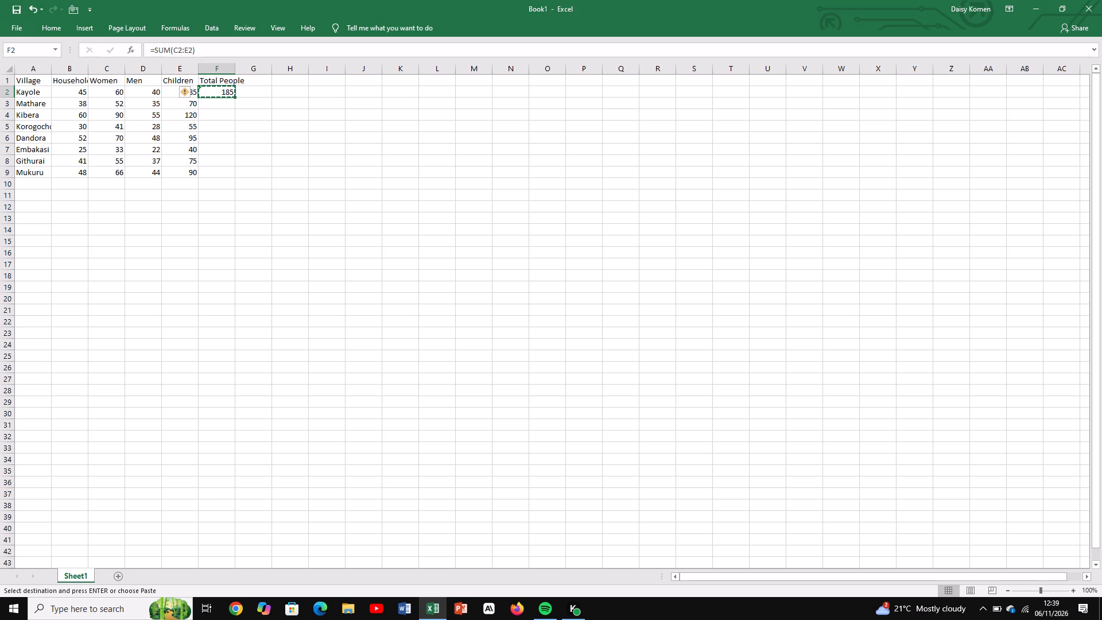
{"action": "left_click", "coordinate": [219, 107]}
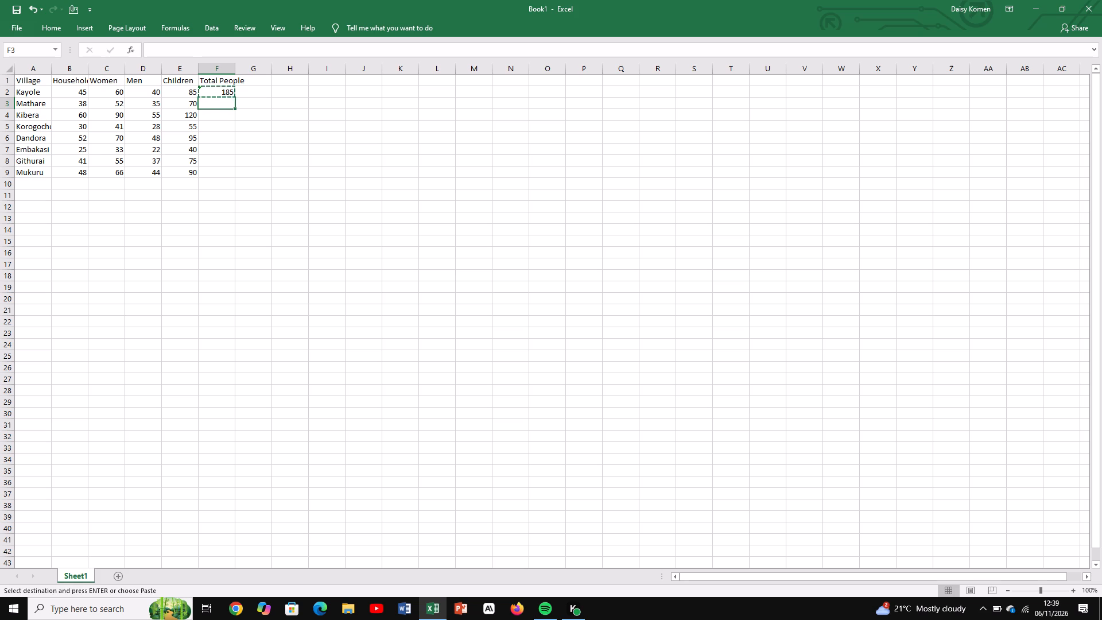
{"action": "left_click", "coordinate": [233, 109]}
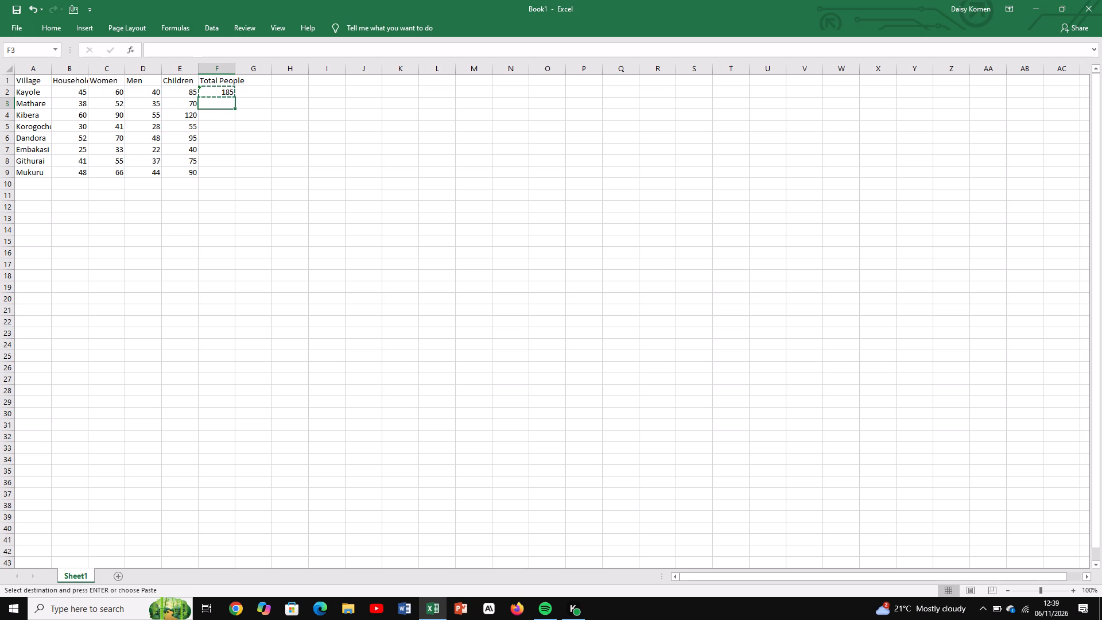
{"action": "left_click", "coordinate": [215, 111]}
{"action": "left_click", "coordinate": [236, 107]}
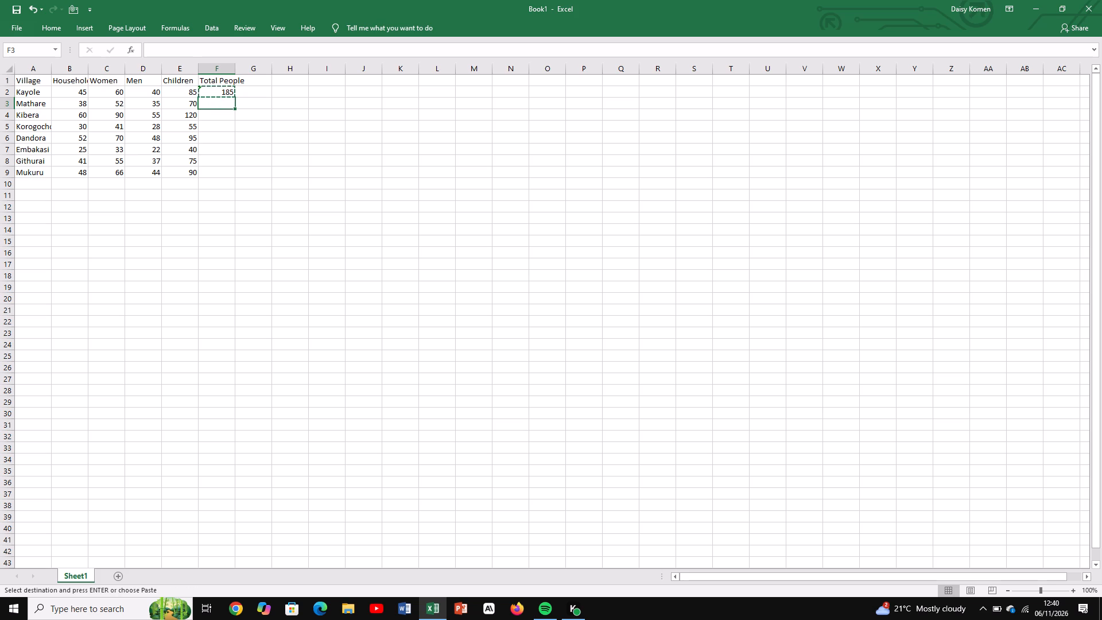
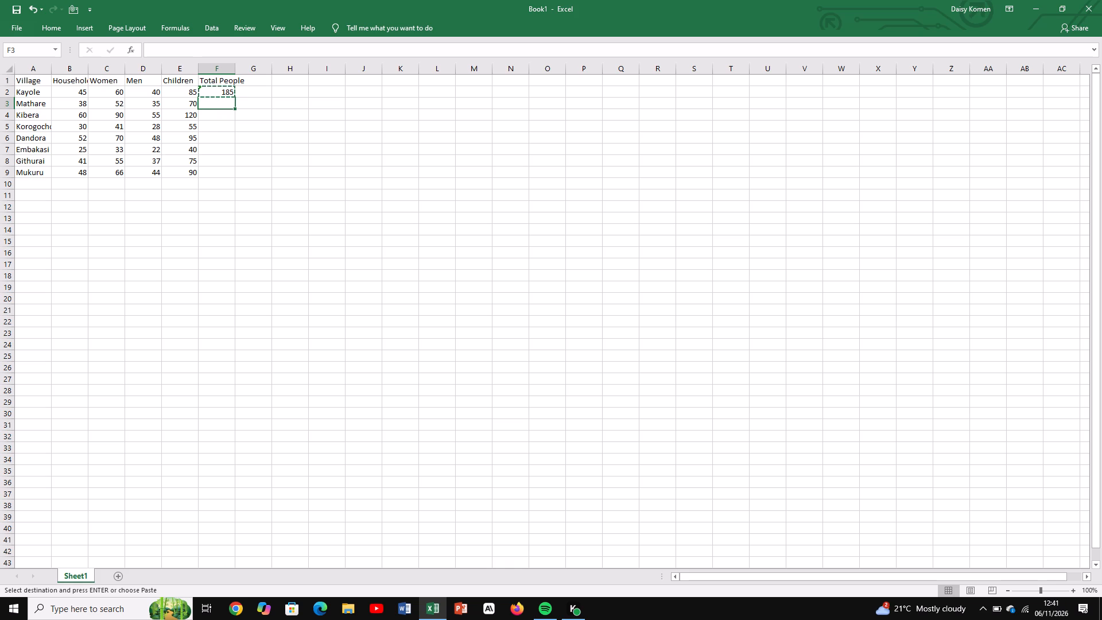
Fill Kayole's Total People SUM formula from F2 down through F9 so every village row to Mukuru has it.
{"action": "left_click", "coordinate": [222, 96]}
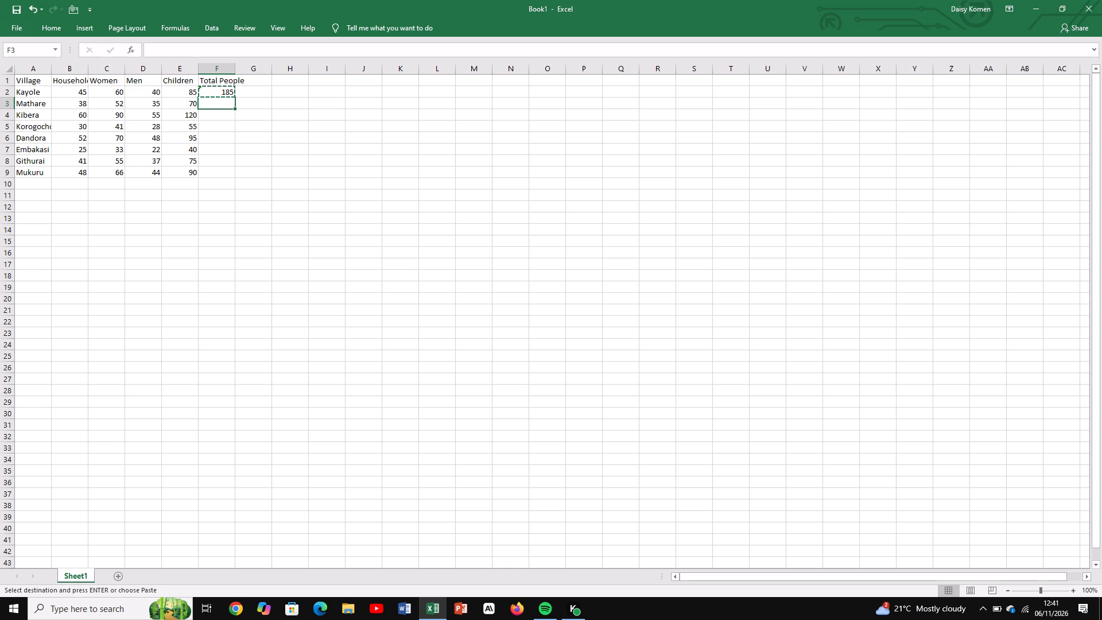
{"action": "left_click", "coordinate": [224, 122]}
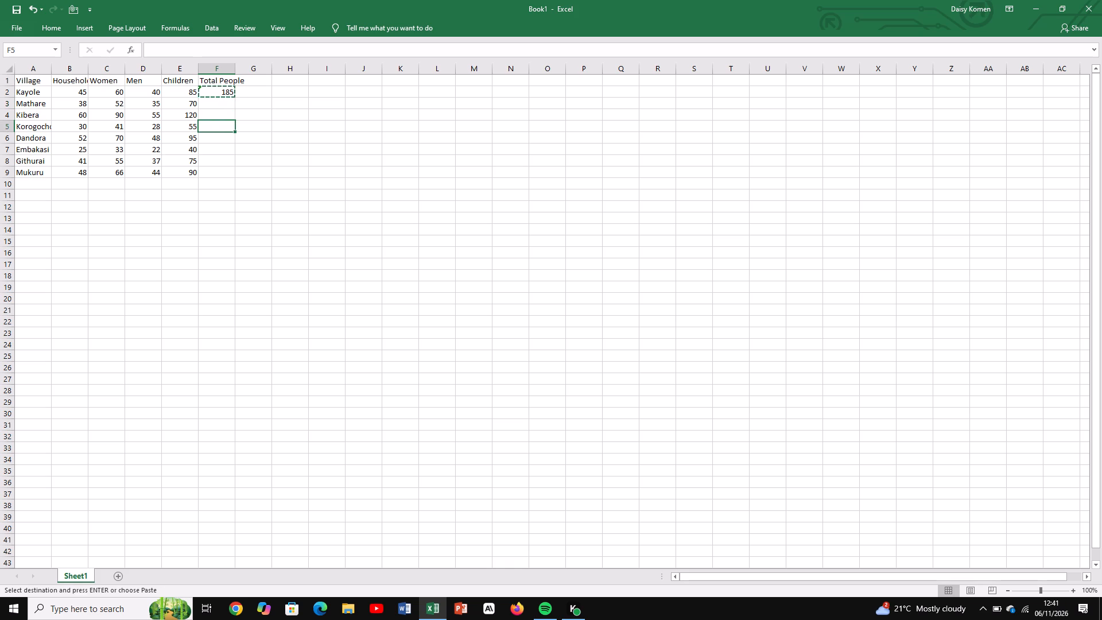
{"action": "left_click", "coordinate": [222, 88]}
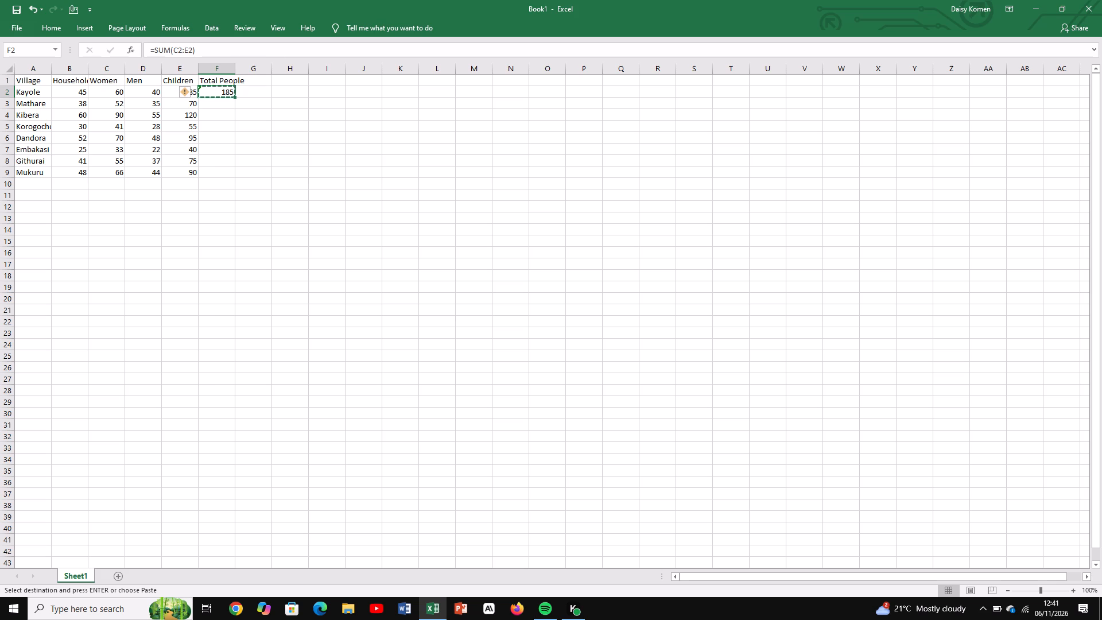
{"action": "left_click", "coordinate": [228, 177], "text": "shift"}
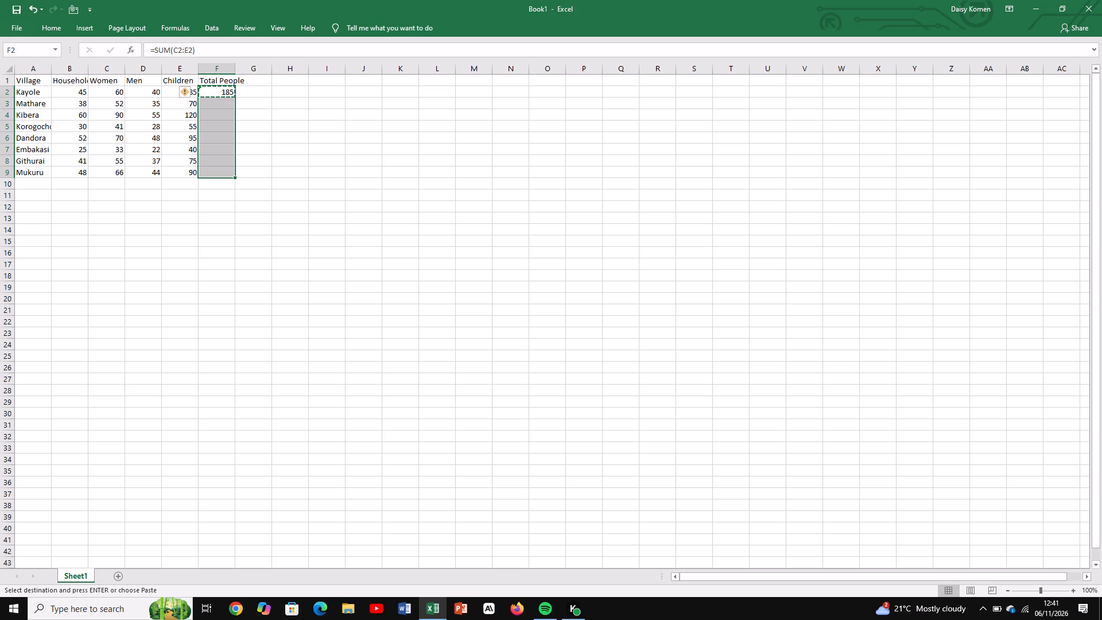
{"action": "key", "text": "ctrl+d"}
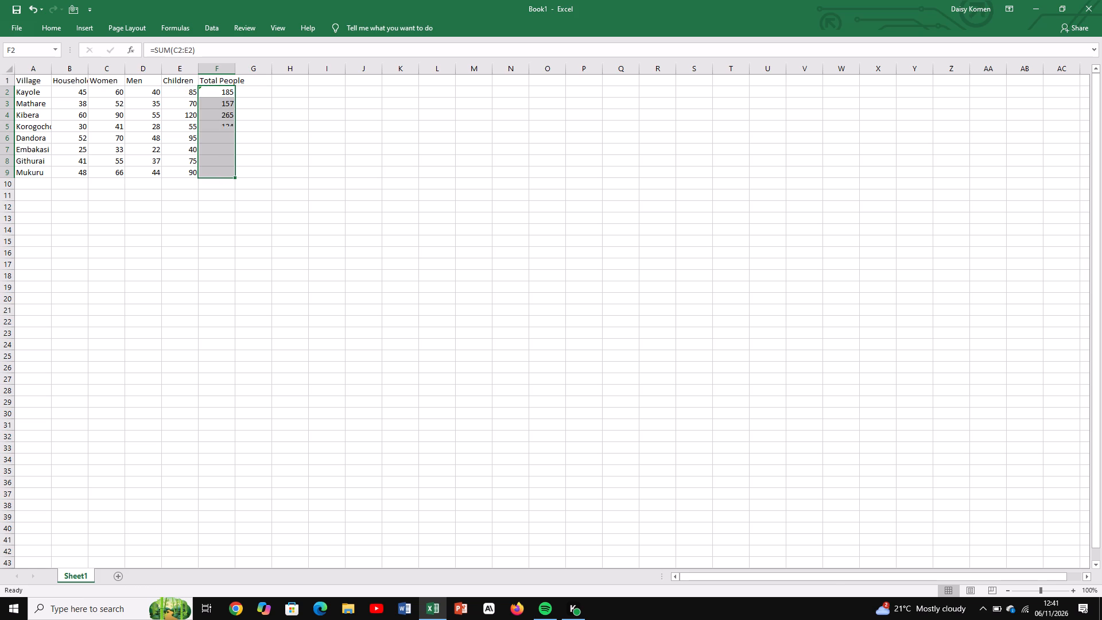
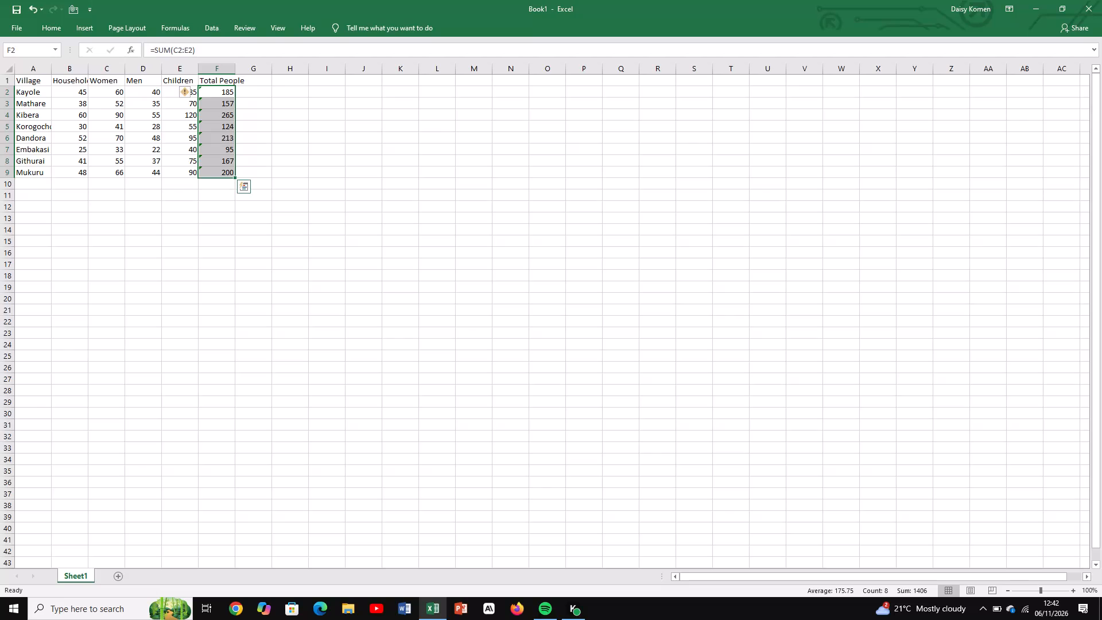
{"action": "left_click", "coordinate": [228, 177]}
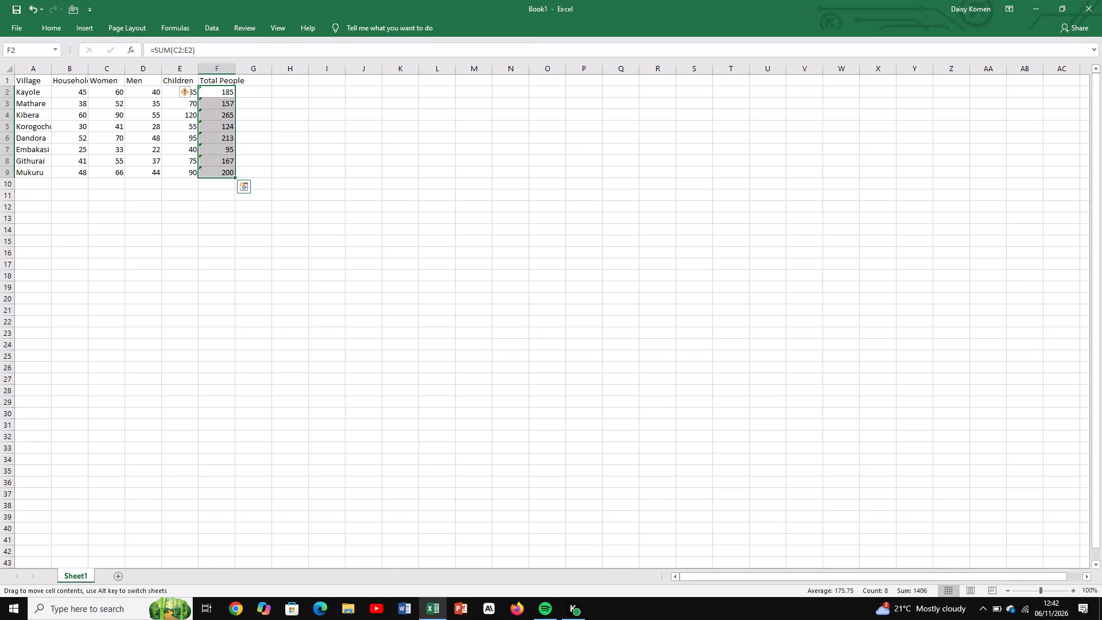
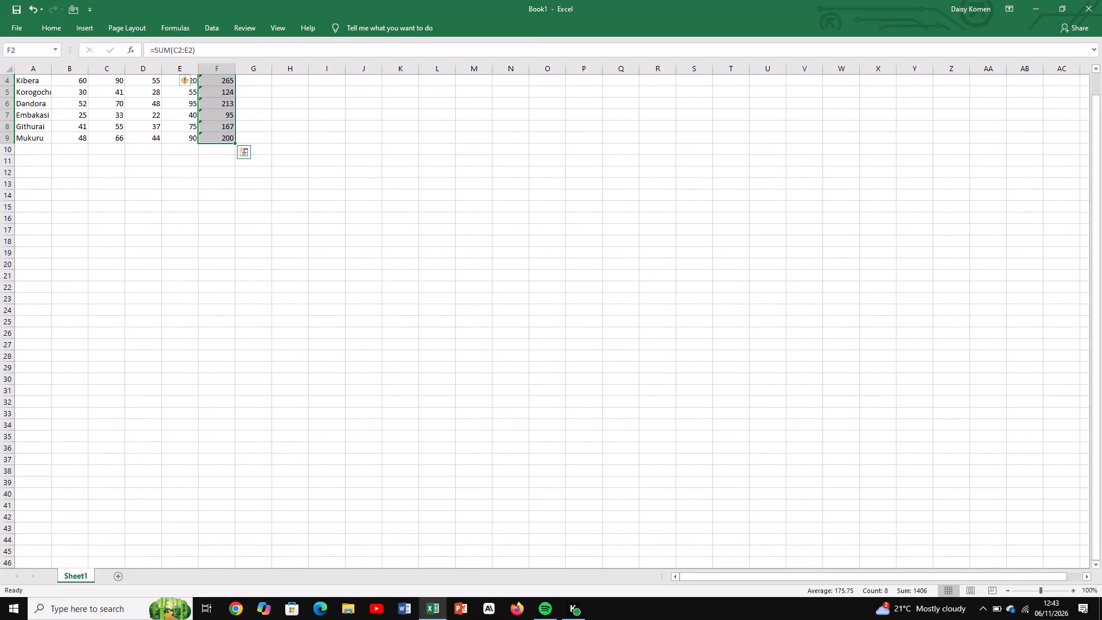
Enter the label "Total Households" in cell A11, below the village table.
{"action": "left_click", "coordinate": [41, 164]}
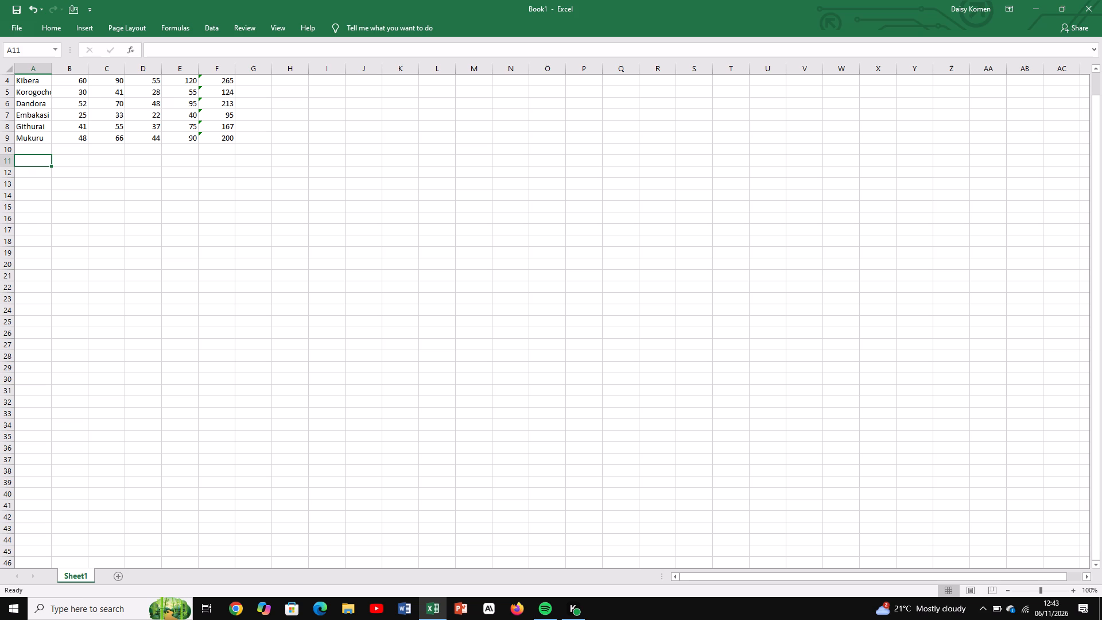
{"action": "key", "text": "t"}
{"action": "key", "text": "i"}
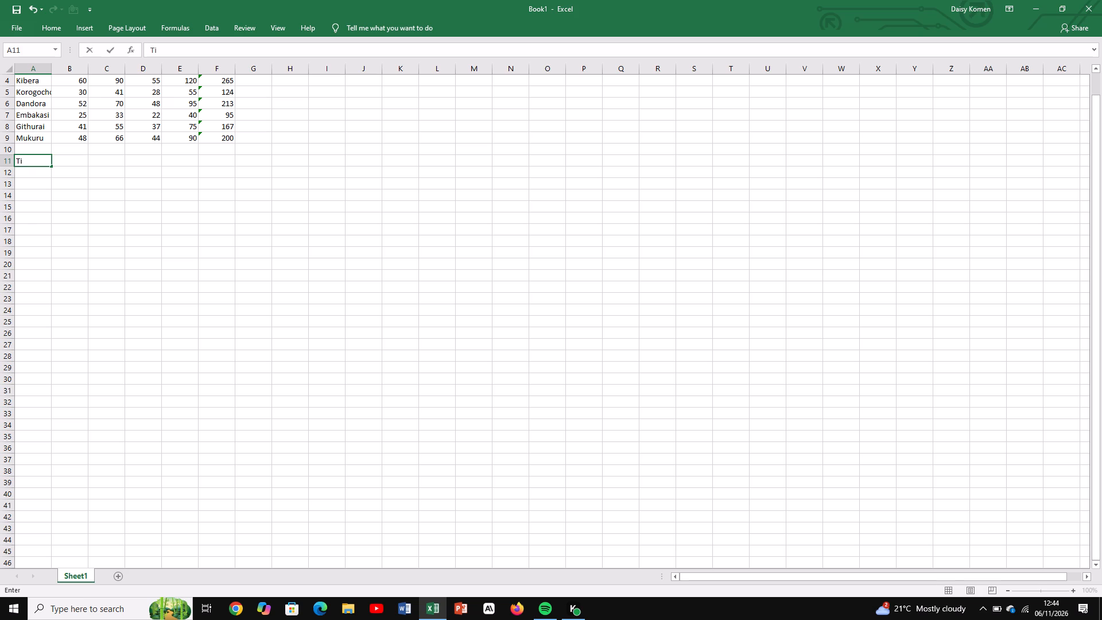
{"action": "key", "text": "BackSpace"}
{"action": "type", "text": "ota"}
{"action": "key", "text": "l"}
{"action": "key", "text": "space"}
{"action": "key", "text": "h"}
{"action": "type", "text": "ouse"}
{"action": "type", "text": "holds"}
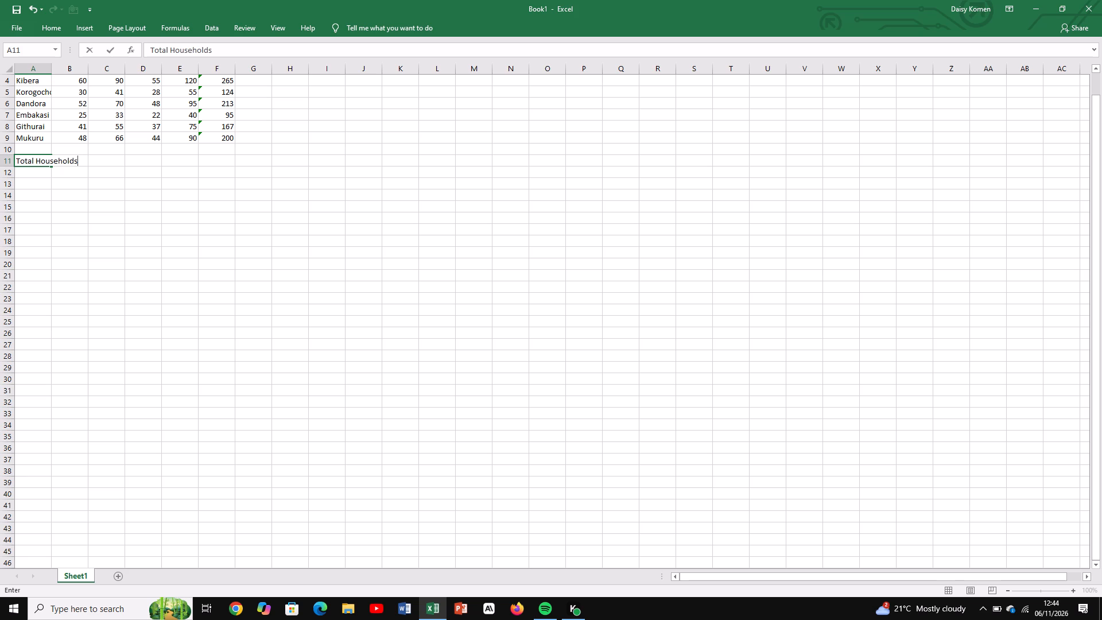
{"action": "left_click", "coordinate": [41, 164]}
{"action": "left_click", "coordinate": [83, 158]}
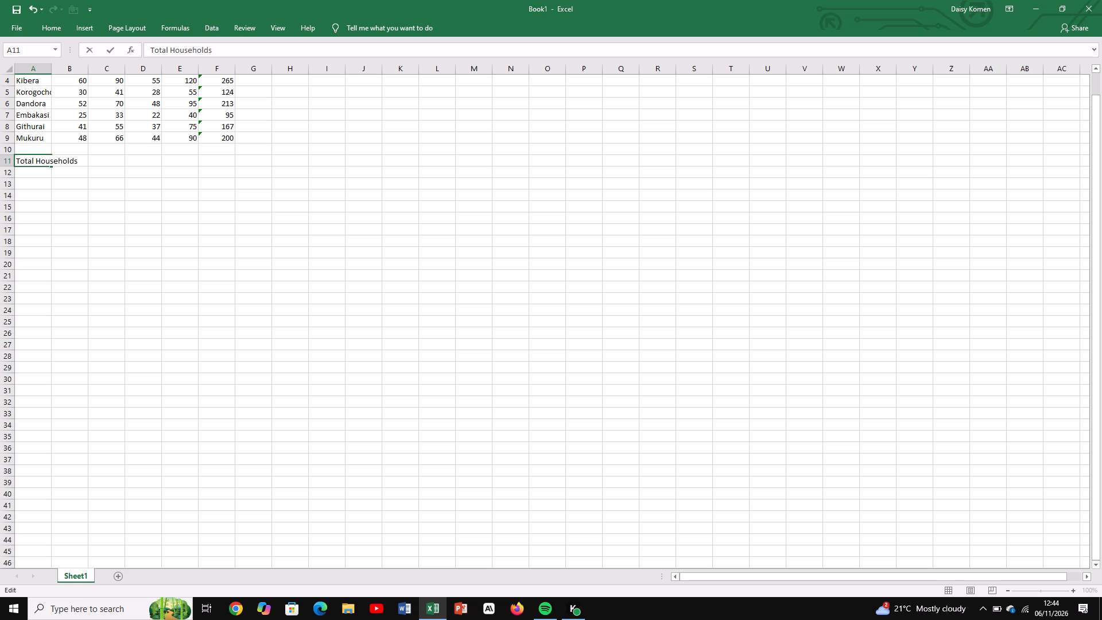
{"action": "left_click", "coordinate": [83, 158]}
{"action": "key", "text": "Return"}
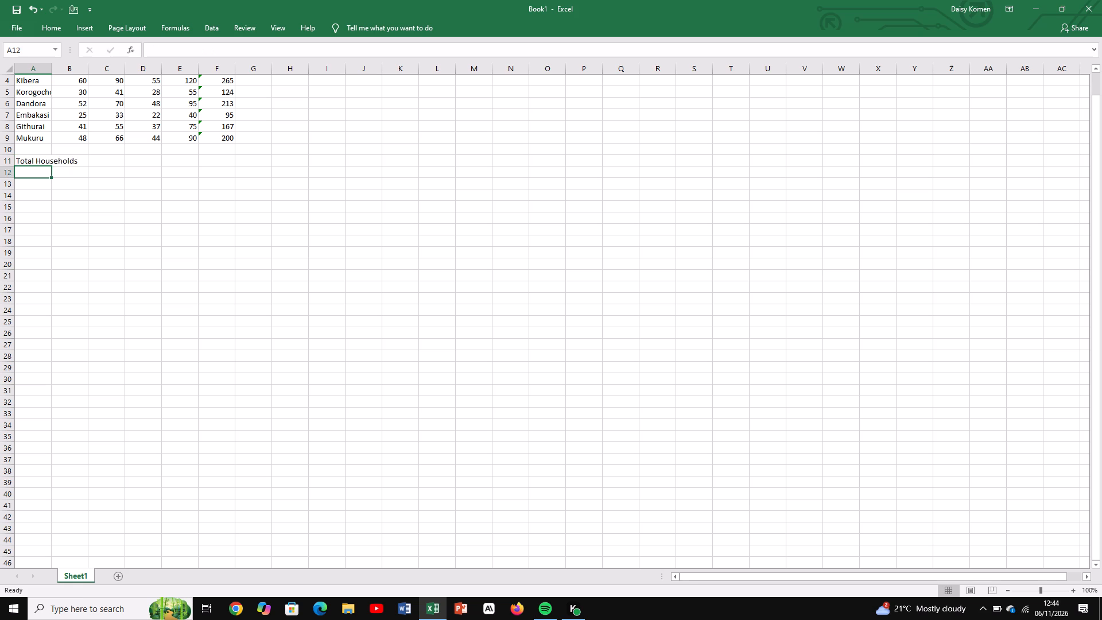
Sum the households of all villages in cell B11 with the formula =SUM(B2:B9).
{"action": "left_click", "coordinate": [83, 159]}
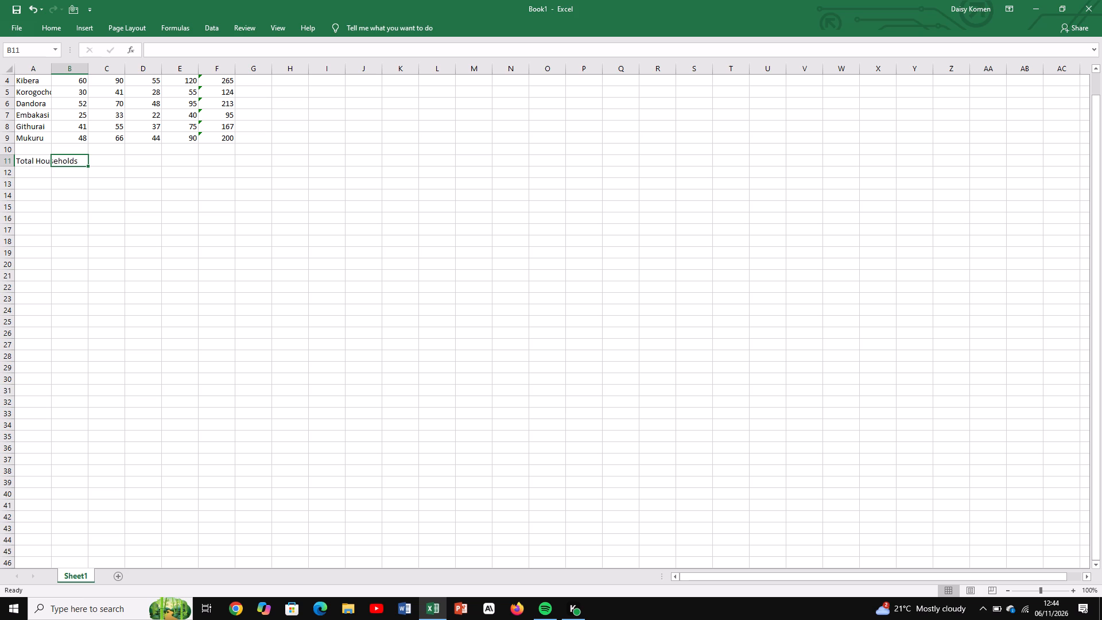
{"action": "double_click", "coordinate": [83, 158]}
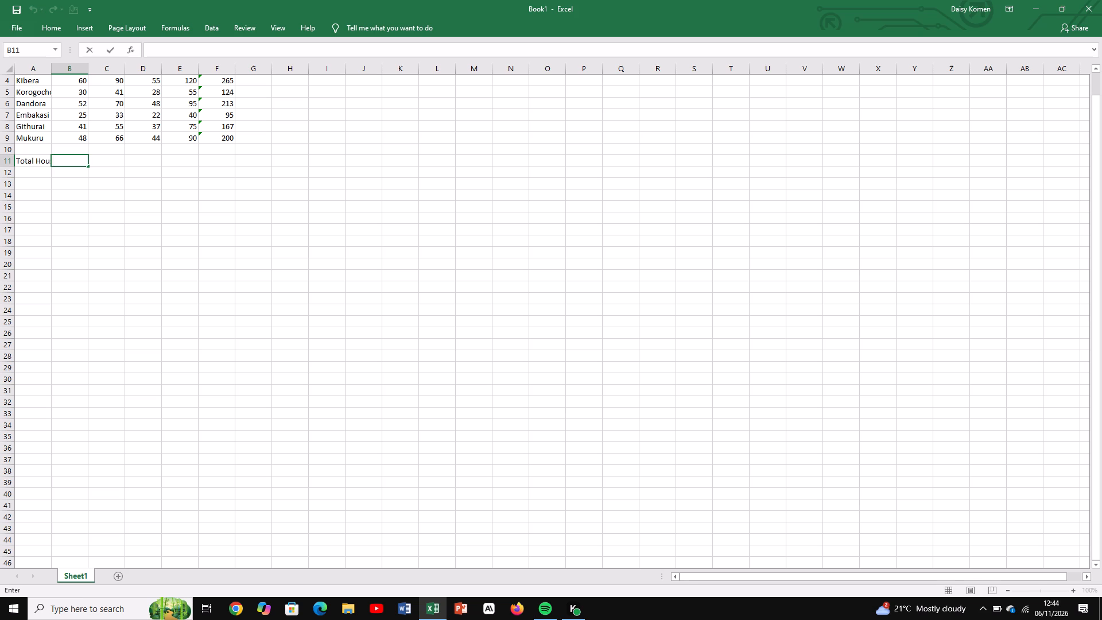
{"action": "key", "text": "equal"}
{"action": "type", "text": "SU"}
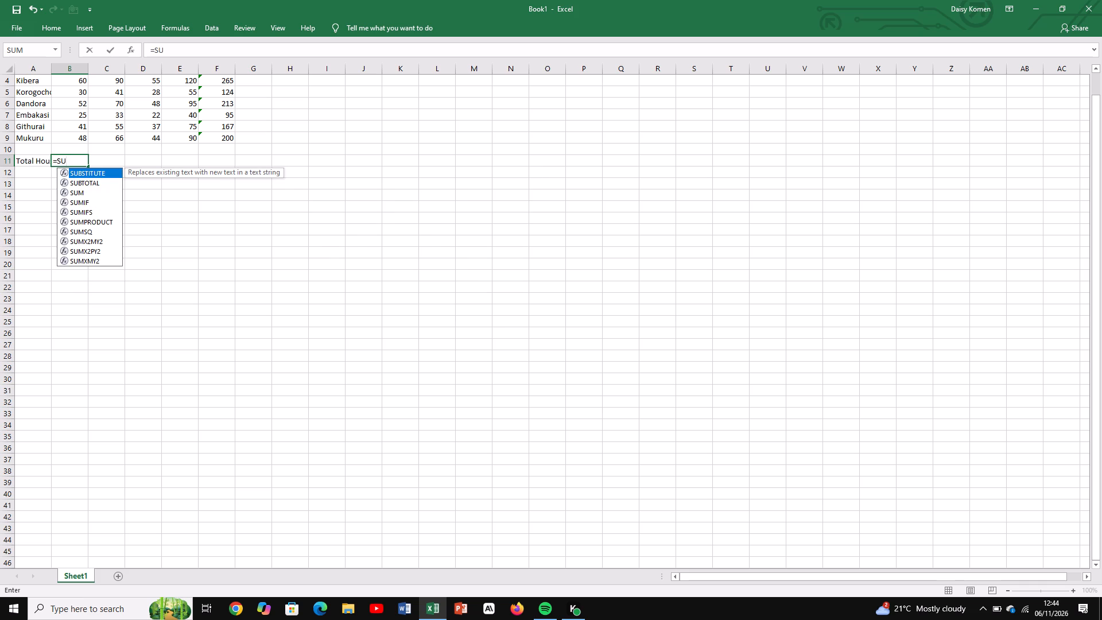
{"action": "key", "text": "m"}
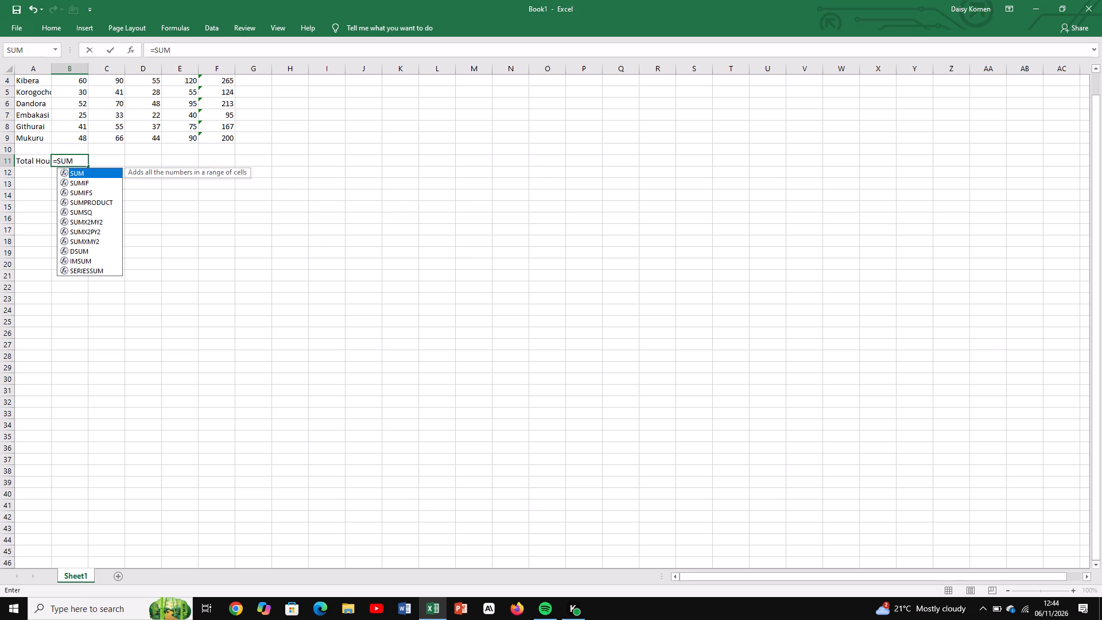
{"action": "key", "text": "shift+parenleft"}
{"action": "key", "text": "b"}
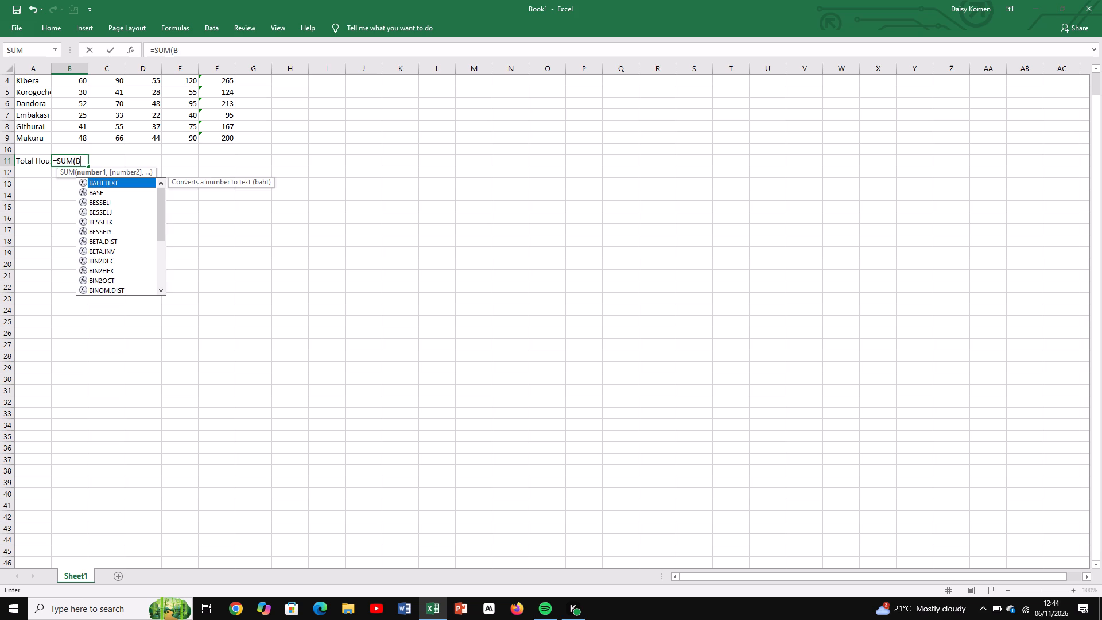
{"action": "key", "text": "2"}
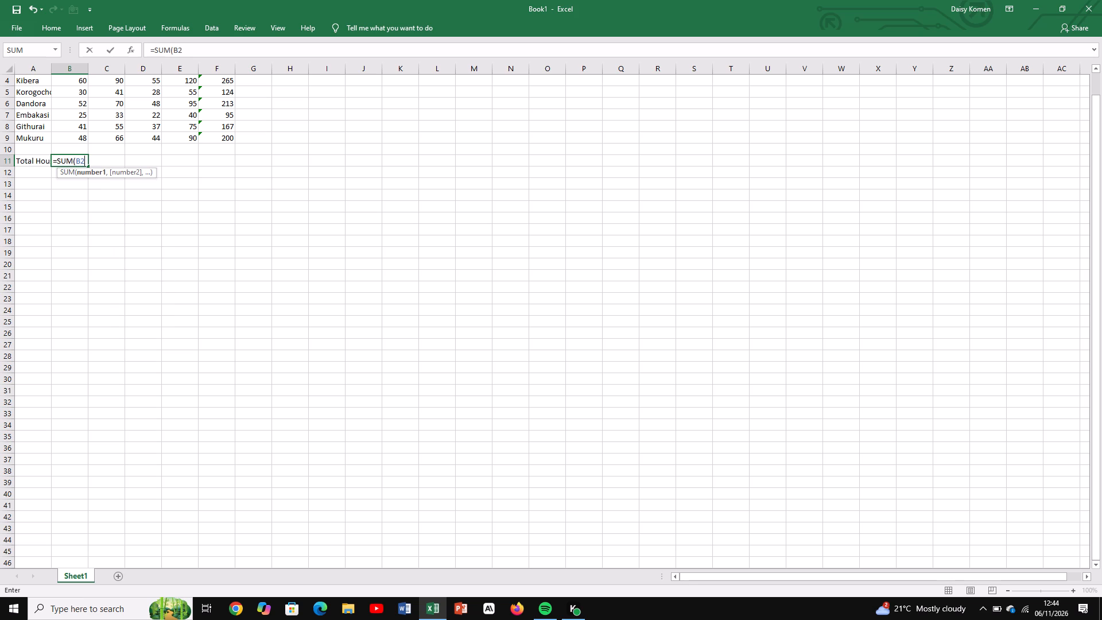
{"action": "key", "text": "shift+colon"}
{"action": "key", "text": "b"}
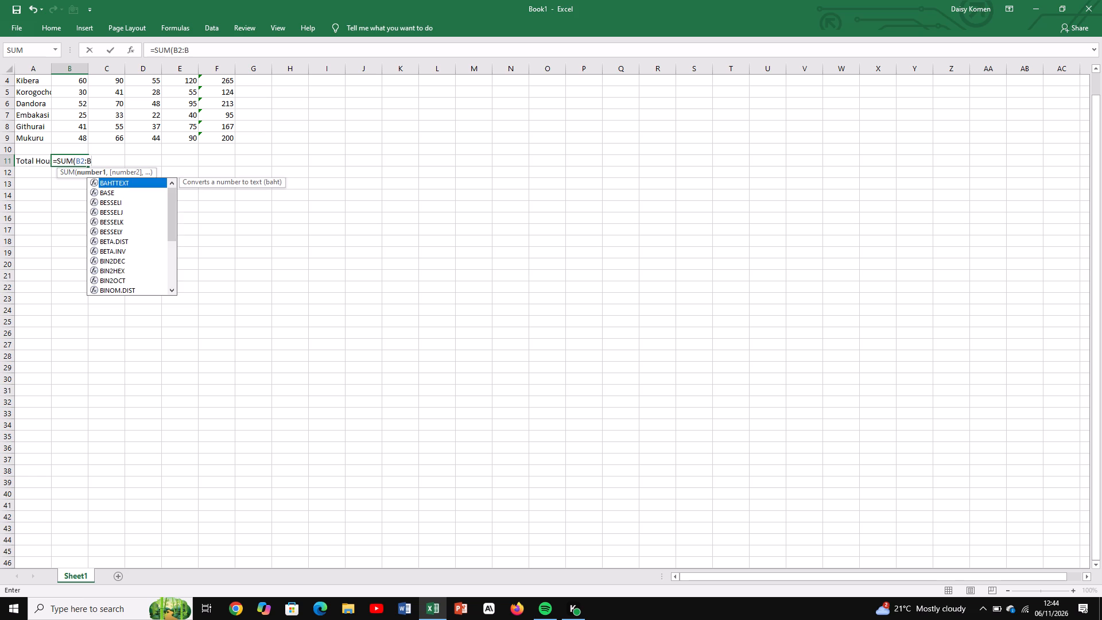
{"action": "key", "text": "9"}
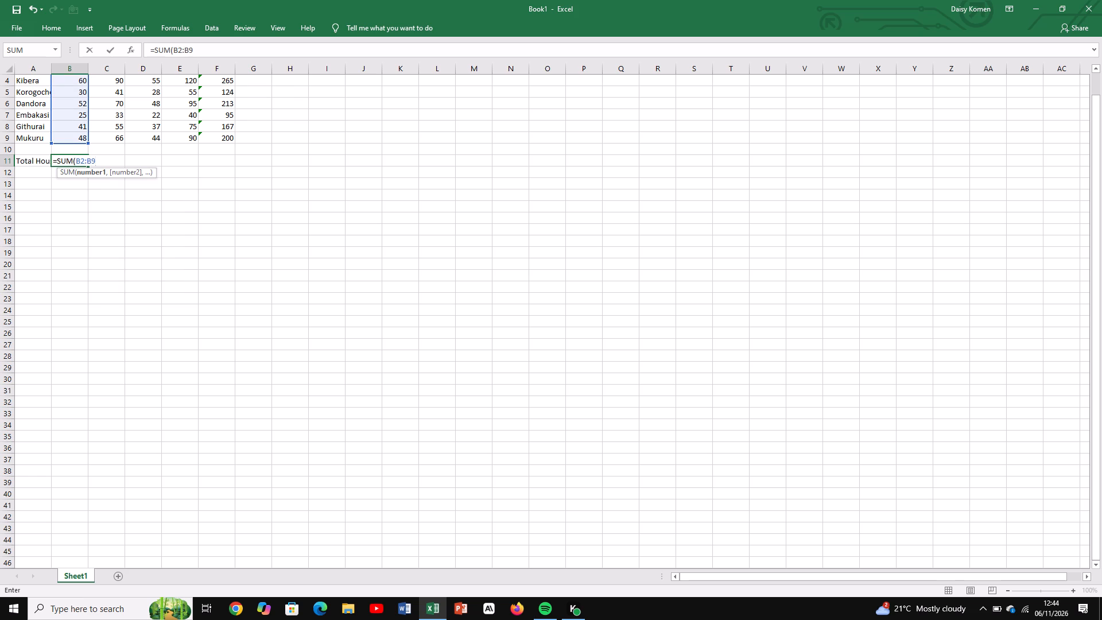
{"action": "key", "text": "shift+parenright"}
{"action": "key", "text": "Return"}
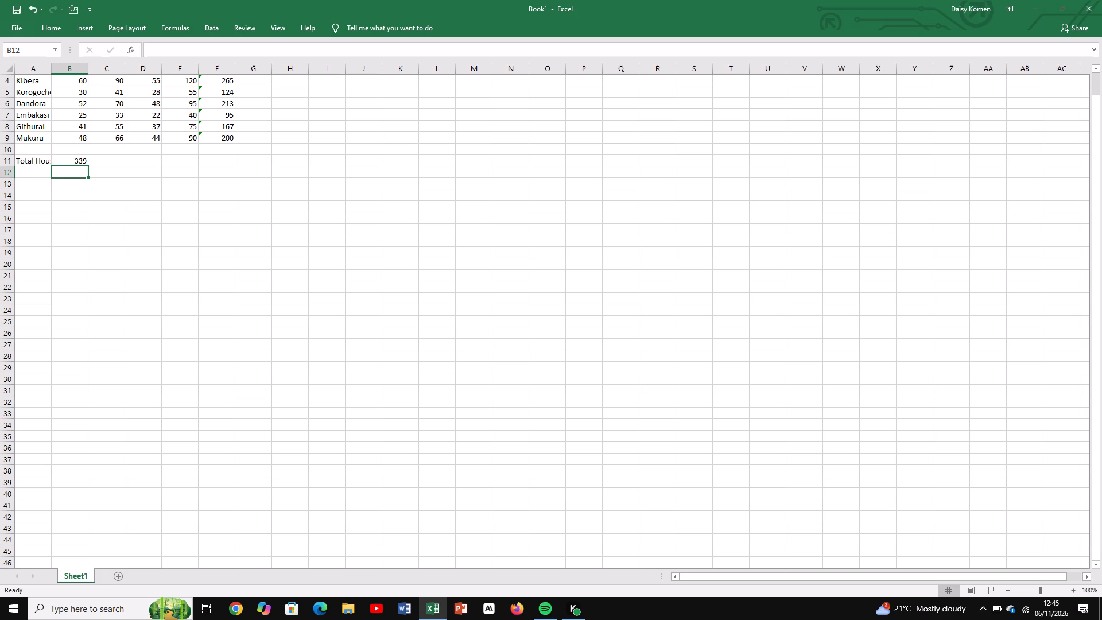
Select cell C11, next to the households total.
{"action": "left_click", "coordinate": [118, 163]}
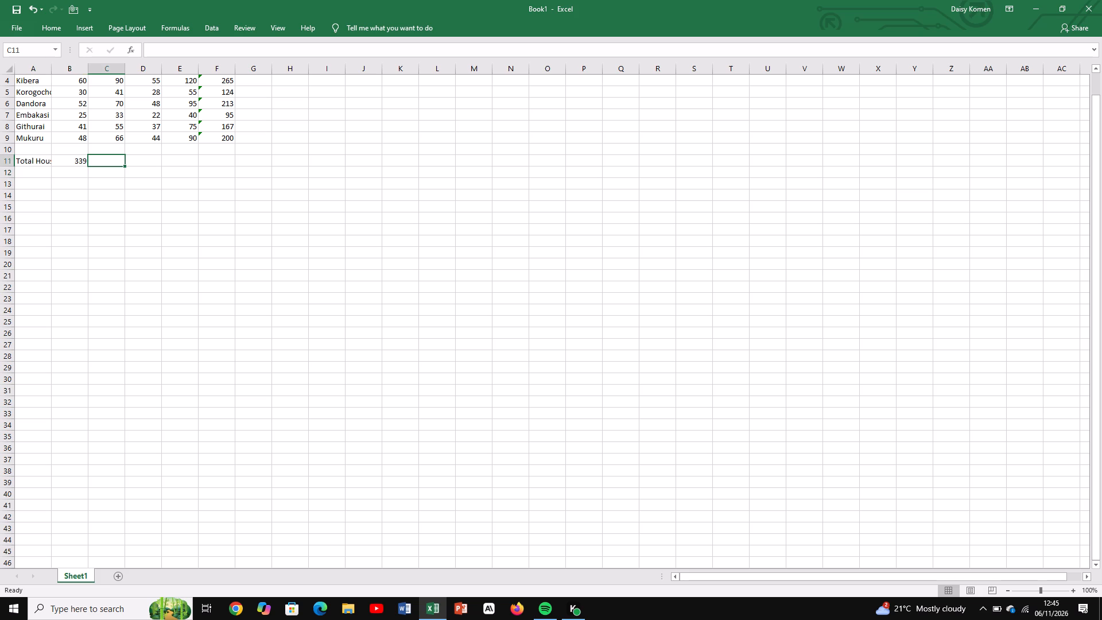
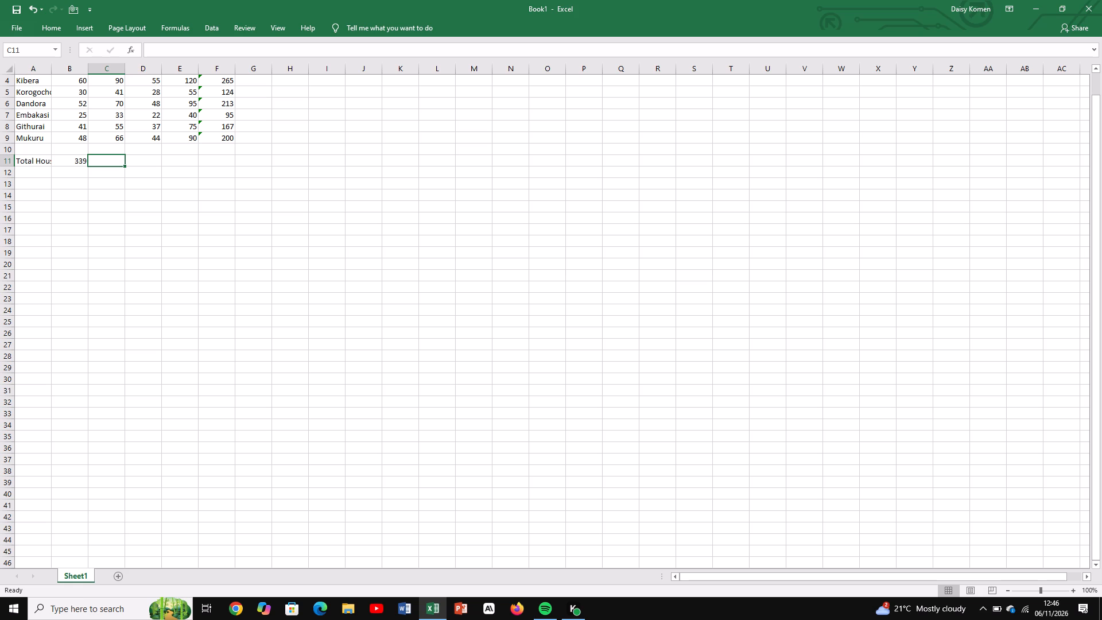
Enter the label "Avarage Households" in cell A12, directly below the Total Households label.
{"action": "left_click", "coordinate": [37, 171]}
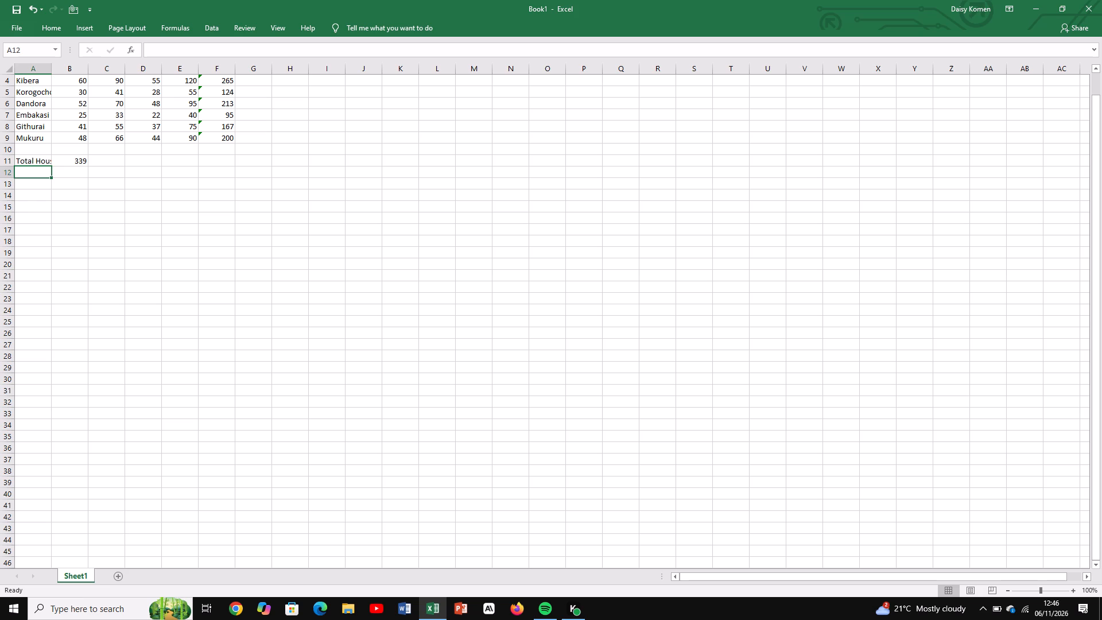
{"action": "key", "text": "a"}
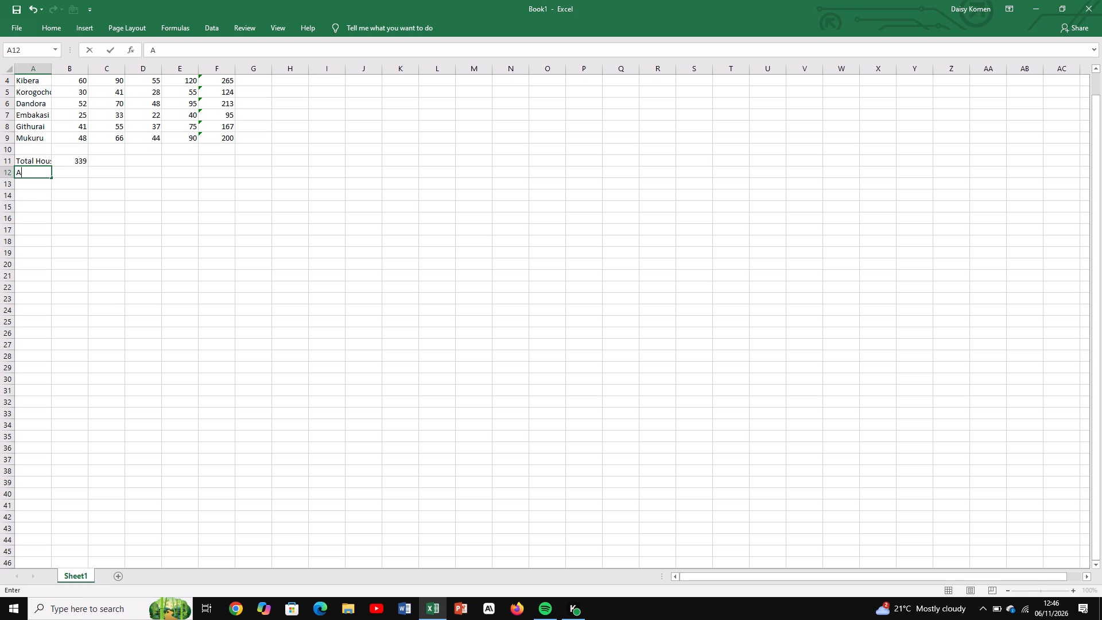
{"action": "type", "text": "varage"}
{"action": "key", "text": "space"}
{"action": "key", "text": "h"}
{"action": "type", "text": "ouseholds"}
{"action": "left_click", "coordinate": [96, 173]}
{"action": "key", "text": "Return"}
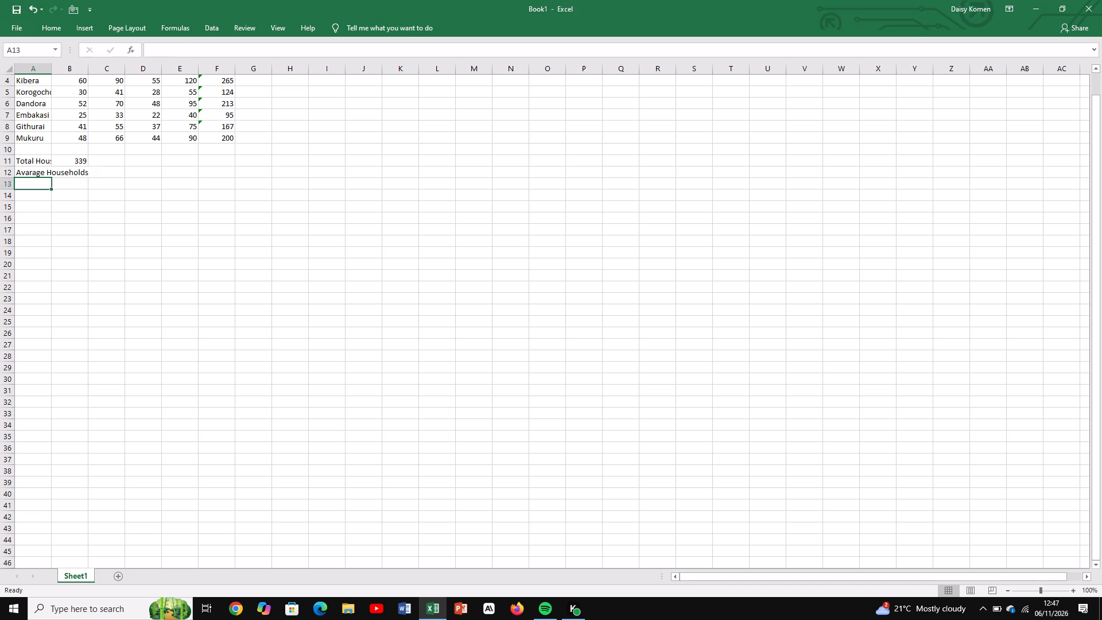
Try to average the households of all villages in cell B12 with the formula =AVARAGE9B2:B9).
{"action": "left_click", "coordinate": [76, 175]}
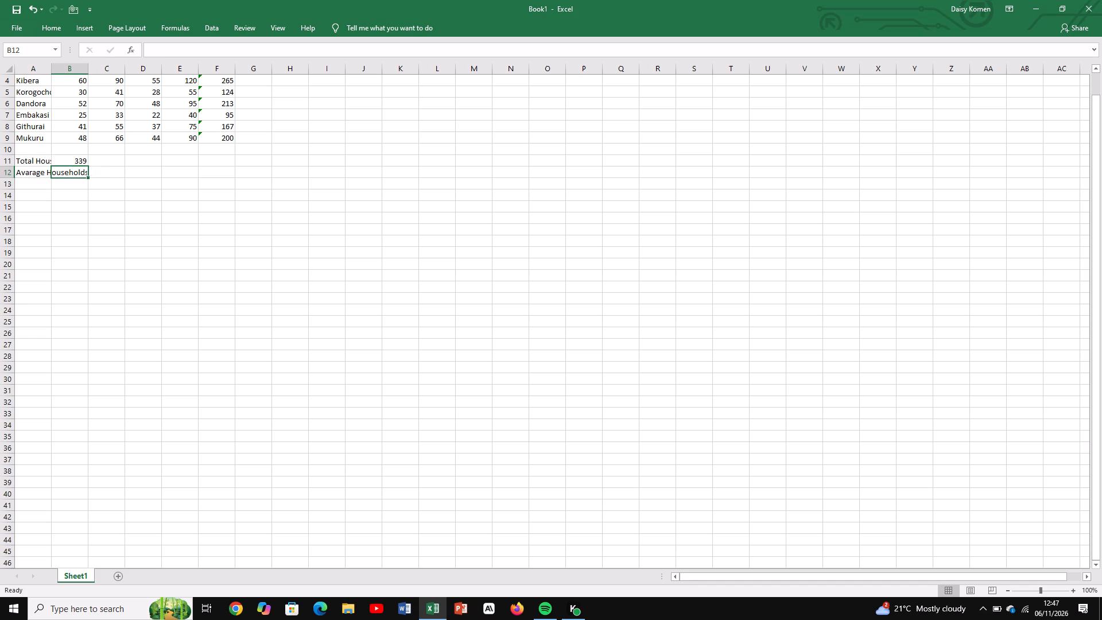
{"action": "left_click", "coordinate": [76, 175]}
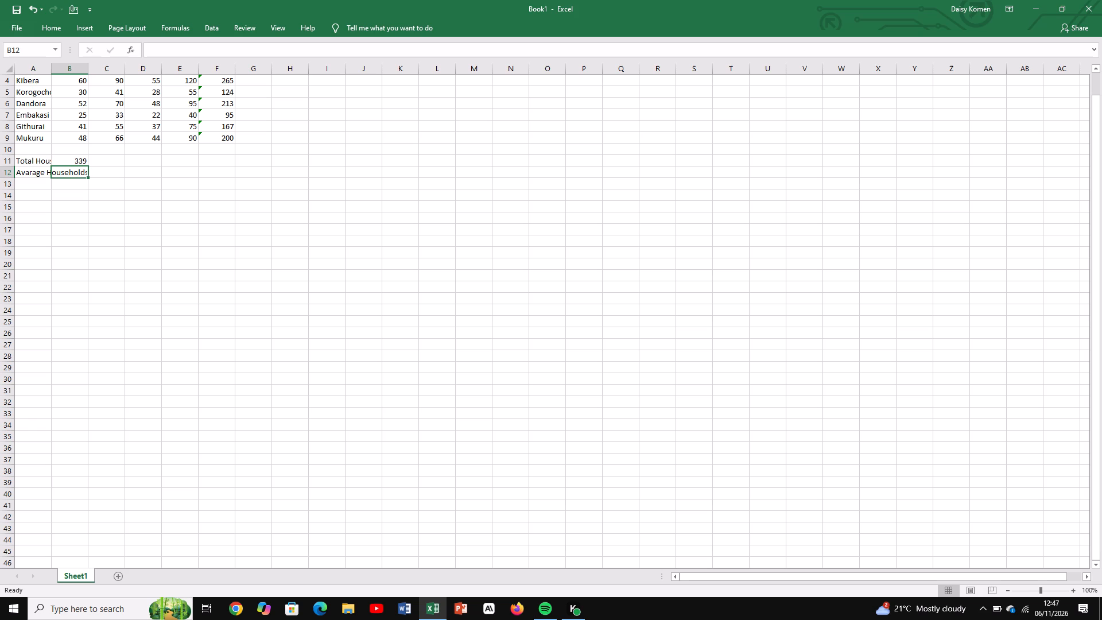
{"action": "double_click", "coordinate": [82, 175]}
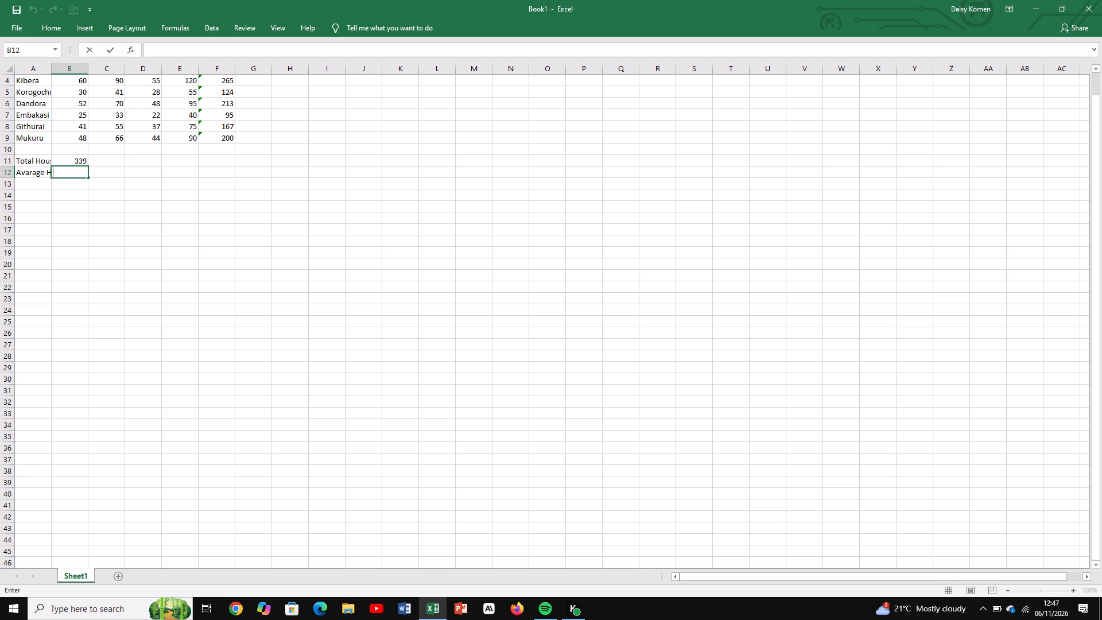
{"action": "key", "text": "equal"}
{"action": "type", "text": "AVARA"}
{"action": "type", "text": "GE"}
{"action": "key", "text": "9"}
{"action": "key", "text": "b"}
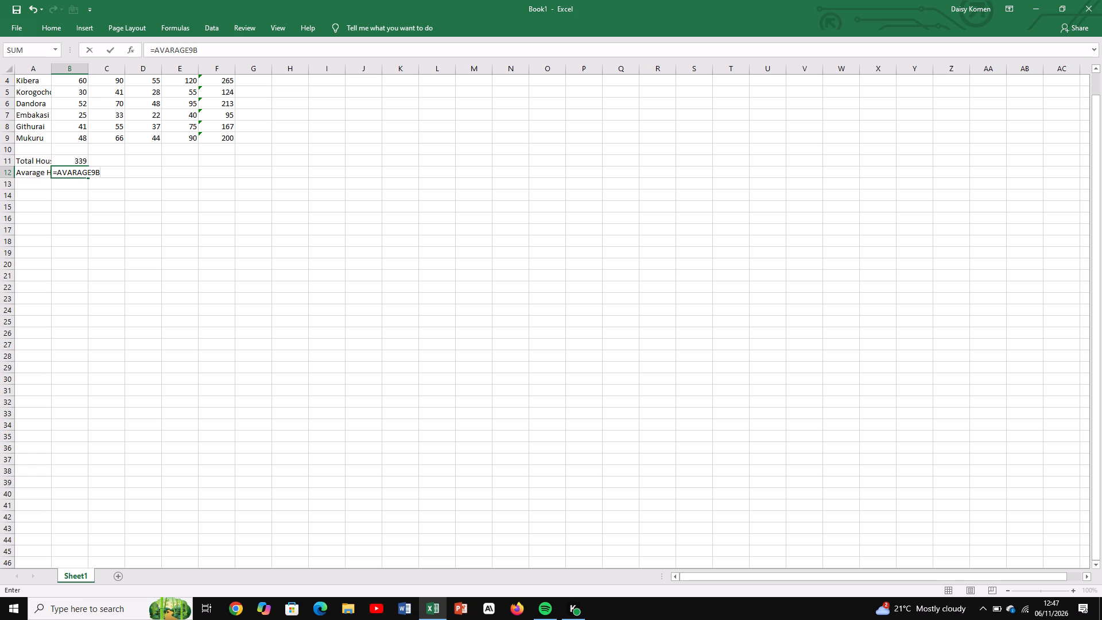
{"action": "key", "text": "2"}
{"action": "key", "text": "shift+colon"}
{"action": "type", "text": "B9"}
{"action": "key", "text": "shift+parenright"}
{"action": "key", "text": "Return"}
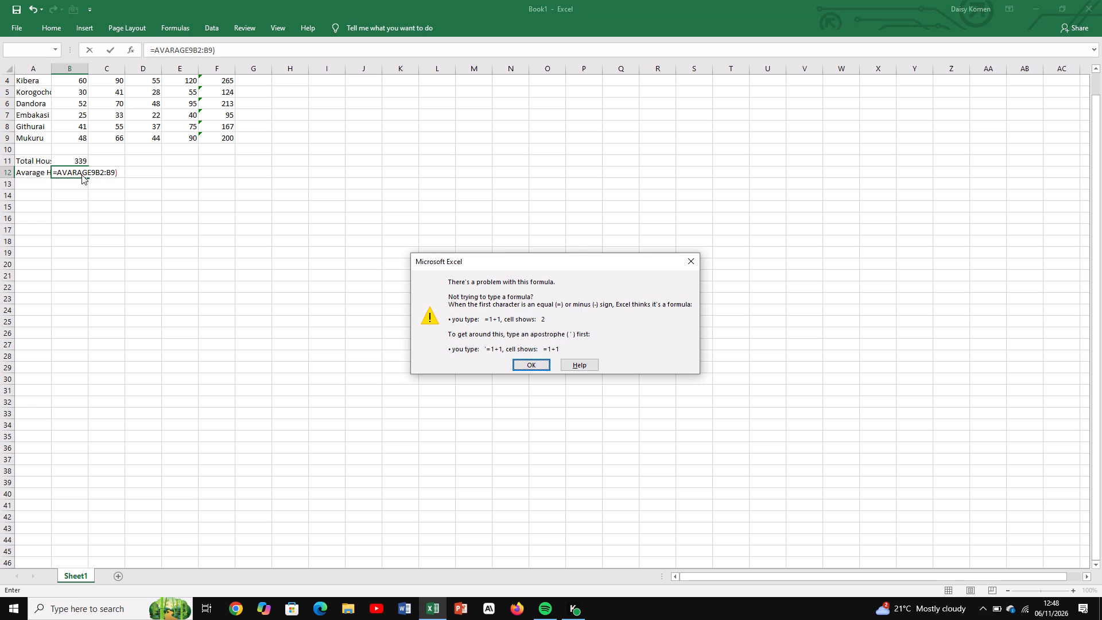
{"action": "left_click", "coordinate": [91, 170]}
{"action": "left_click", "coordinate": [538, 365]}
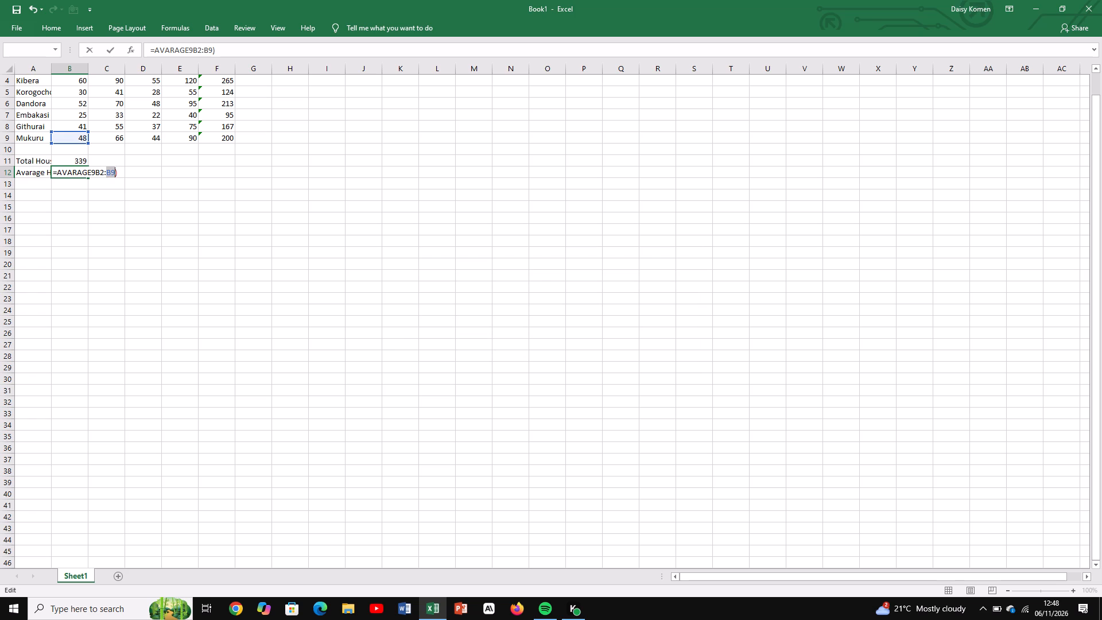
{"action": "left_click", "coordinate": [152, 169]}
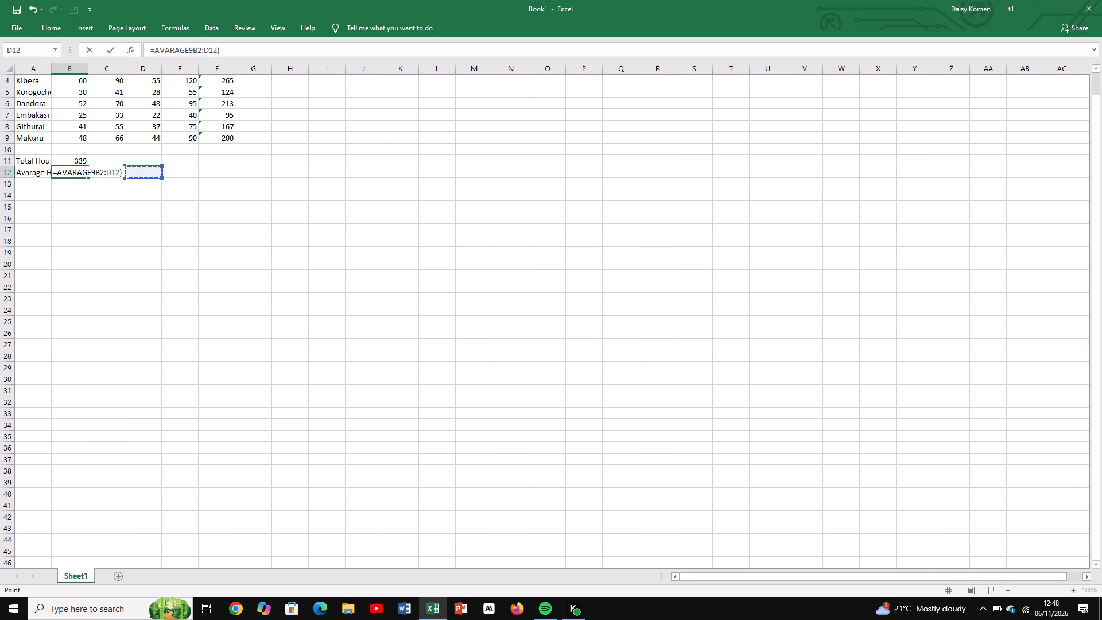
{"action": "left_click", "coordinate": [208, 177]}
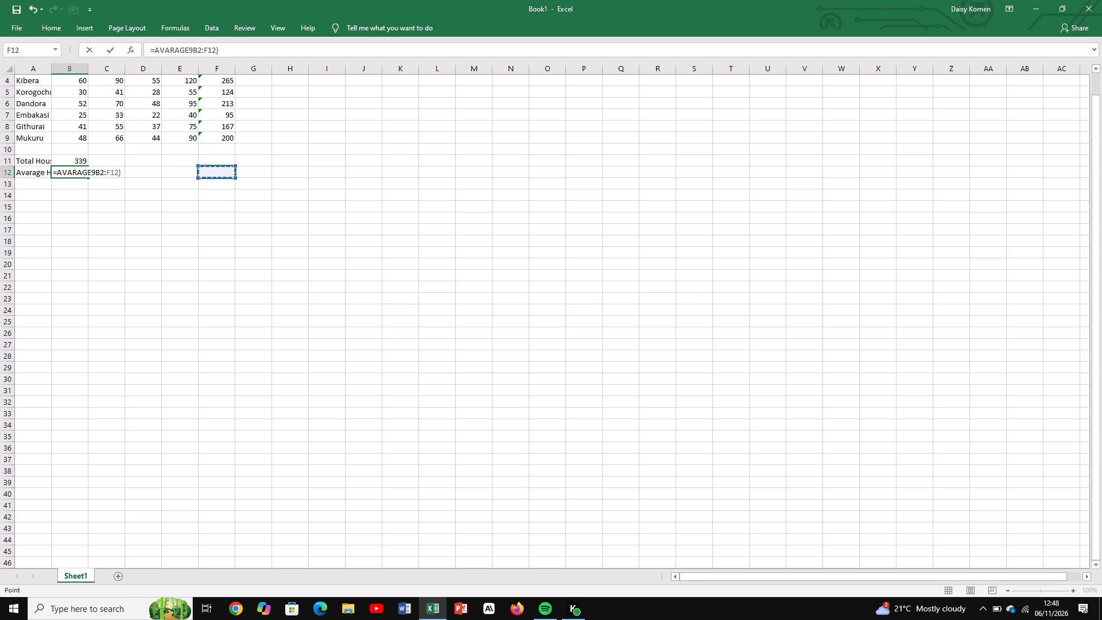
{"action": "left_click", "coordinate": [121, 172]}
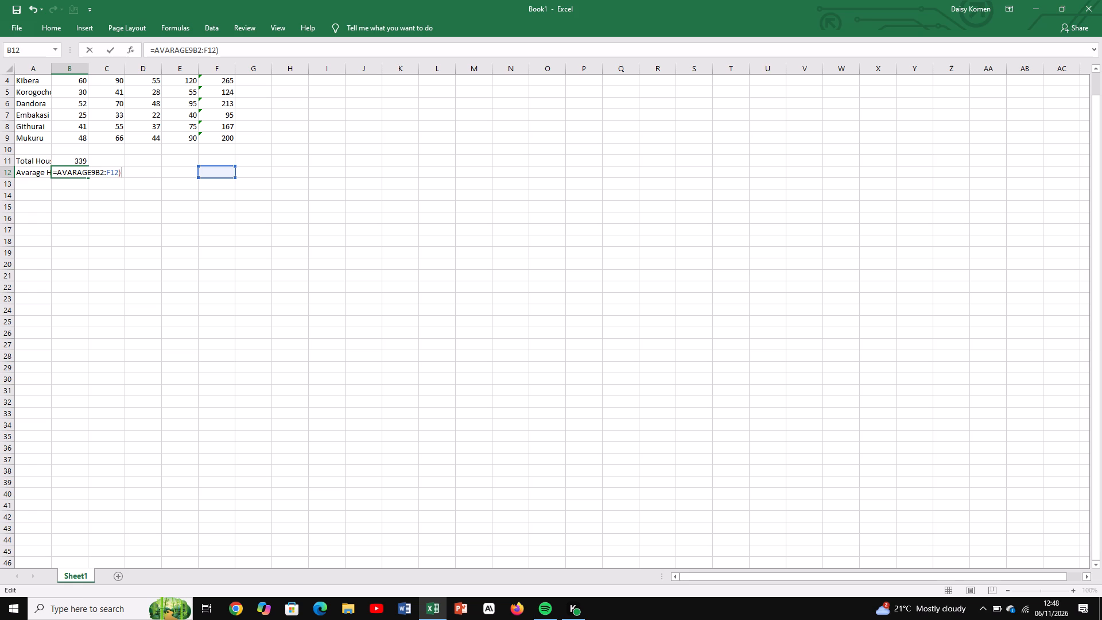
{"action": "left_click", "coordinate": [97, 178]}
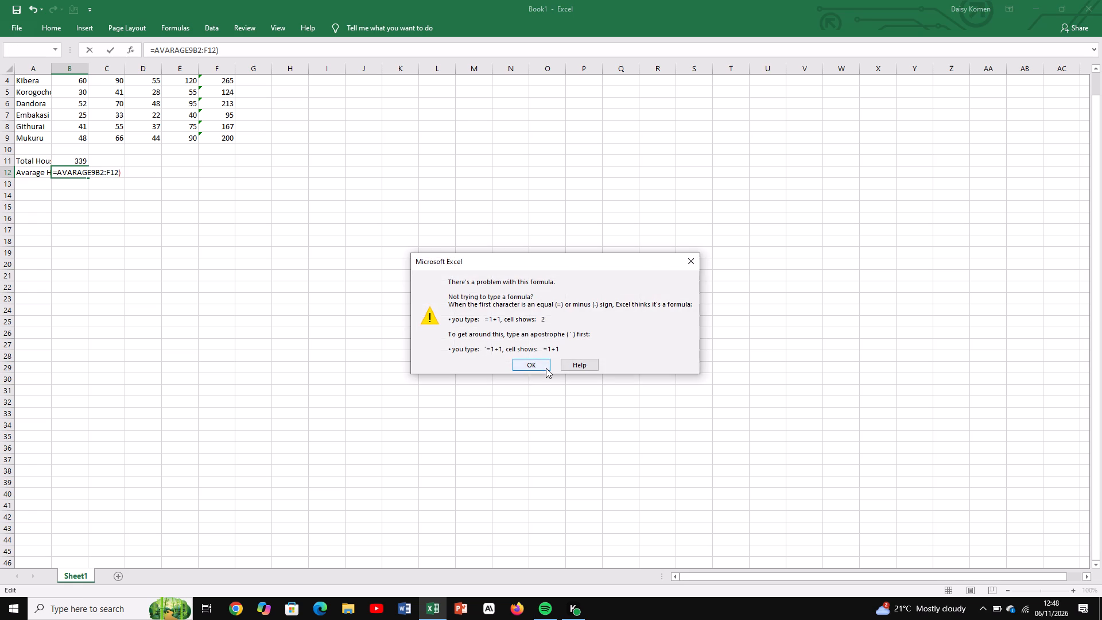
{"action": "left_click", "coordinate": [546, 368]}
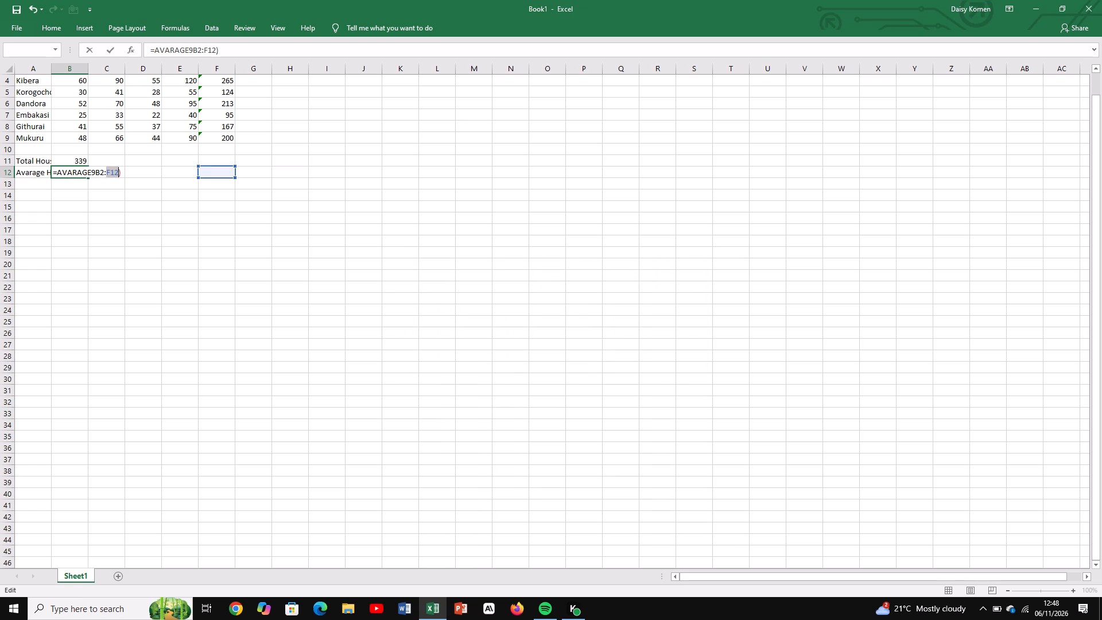
Erase the mistyped average formula in cell B12, keeping only its equals sign.
{"action": "right_click", "coordinate": [75, 172]}
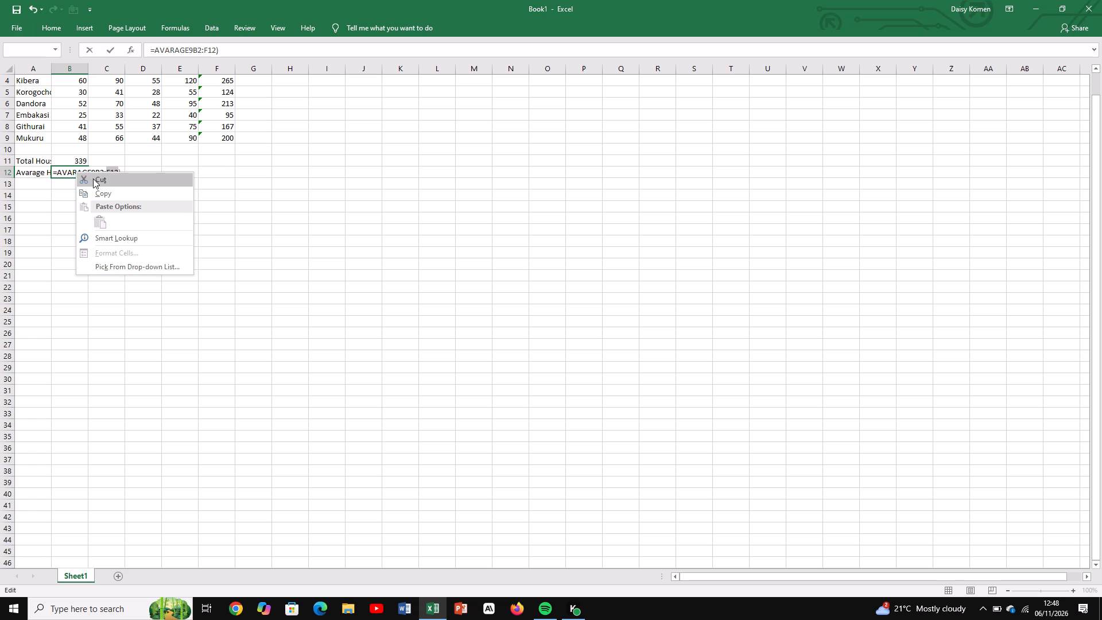
{"action": "left_click", "coordinate": [251, 204]}
{"action": "left_click", "coordinate": [114, 176]}
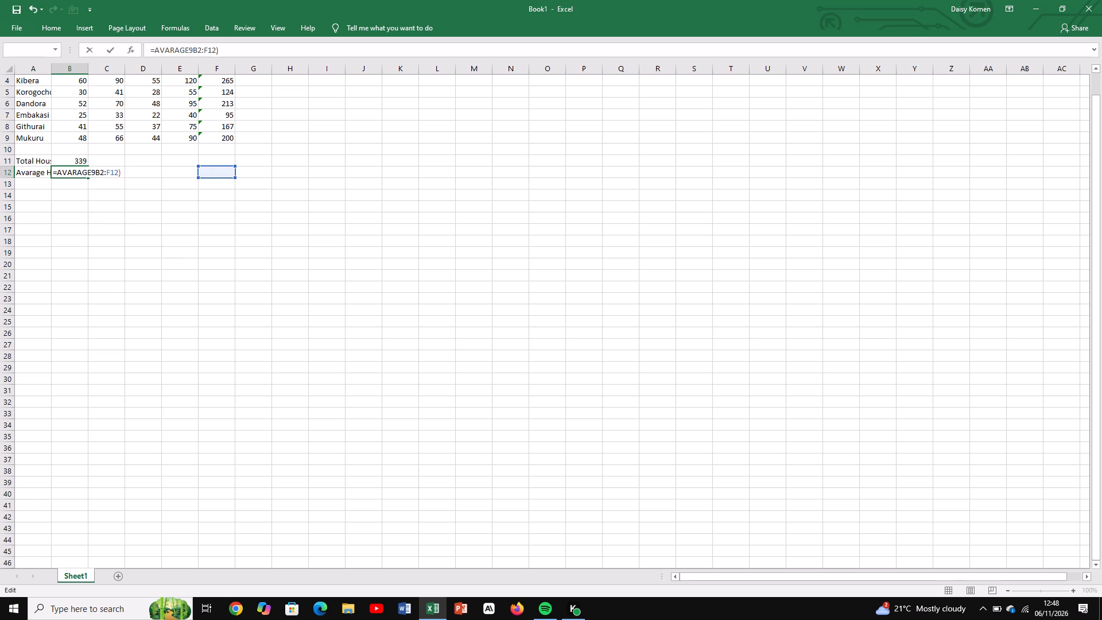
{"action": "key", "text": "Delete"}
{"action": "key", "text": "Delete"}
{"action": "key", "text": "Delete"}
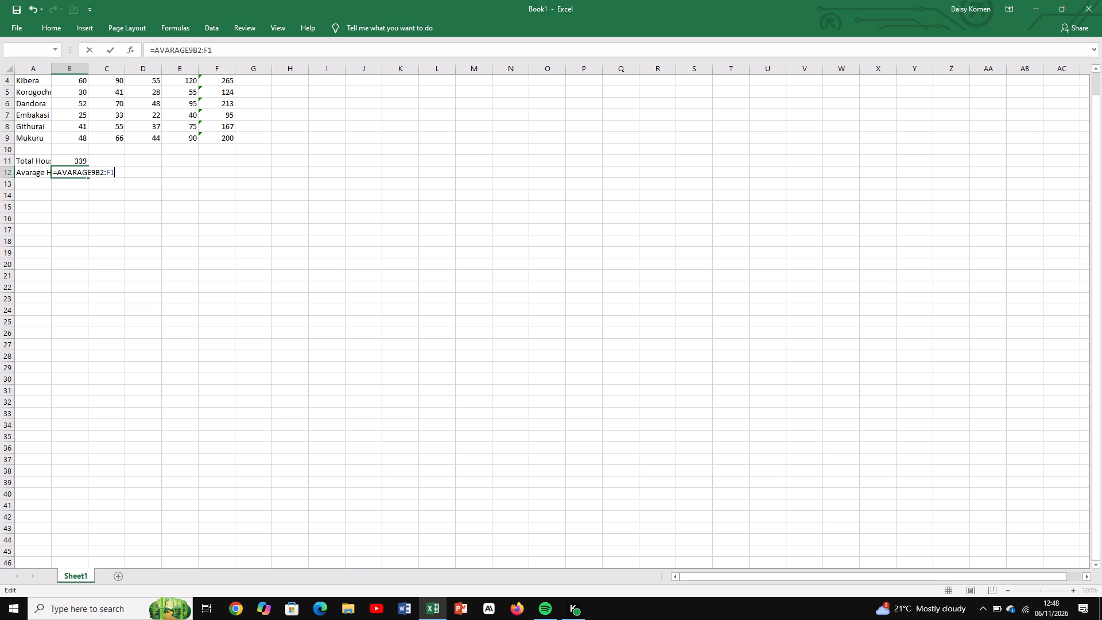
{"action": "key", "text": "Delete"}
{"action": "key", "text": "Delete"}
{"action": "key", "text": "Delete"}
{"action": "key", "text": "Delete"}
{"action": "key", "text": "Delete"}
{"action": "key", "text": "Delete"}
{"action": "key", "text": "Delete"}
{"action": "key", "text": "Delete"}
{"action": "key", "text": "Delete"}
{"action": "key", "text": "Delete"}
{"action": "key", "text": "Delete"}
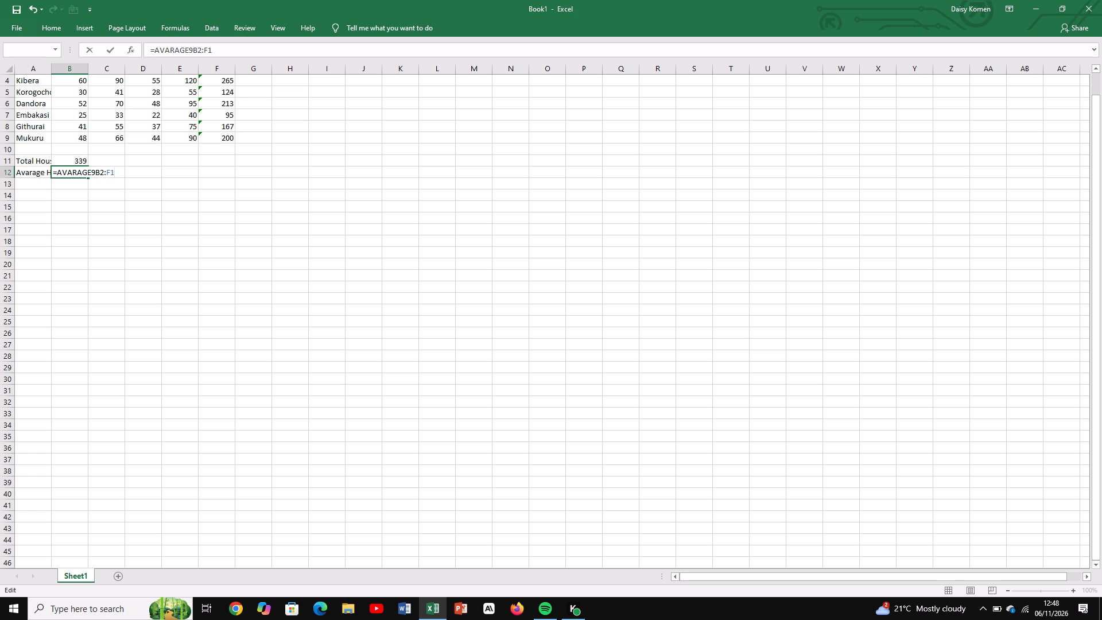
{"action": "double_click", "coordinate": [111, 170]}
{"action": "key", "text": "Delete"}
{"action": "key", "text": "Delete"}
{"action": "key", "text": "Delete"}
{"action": "key", "text": "Delete"}
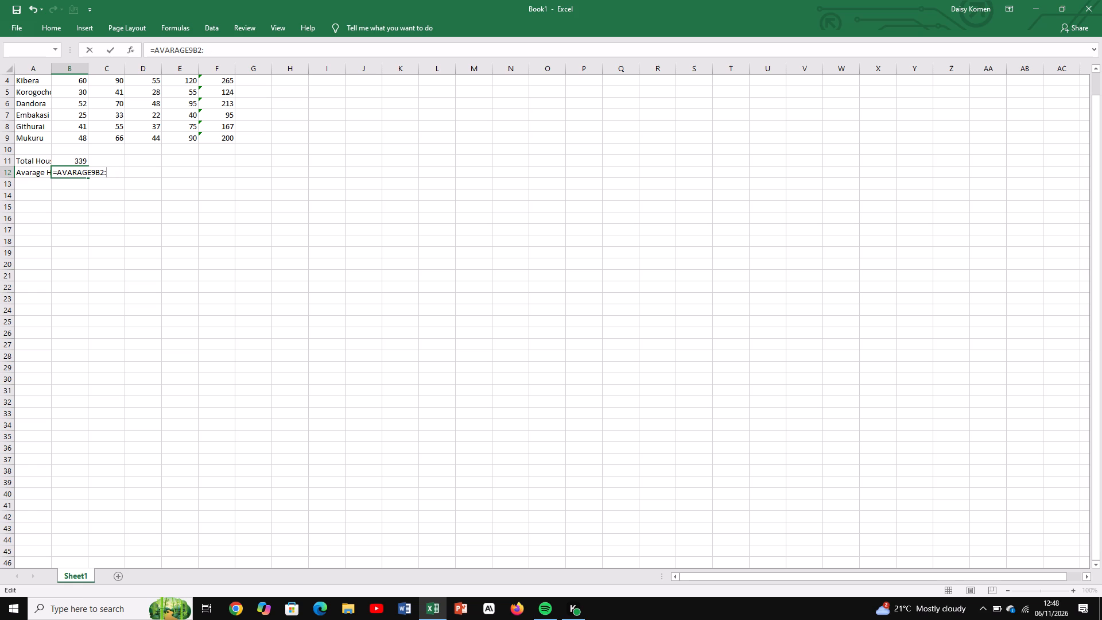
{"action": "double_click", "coordinate": [100, 173]}
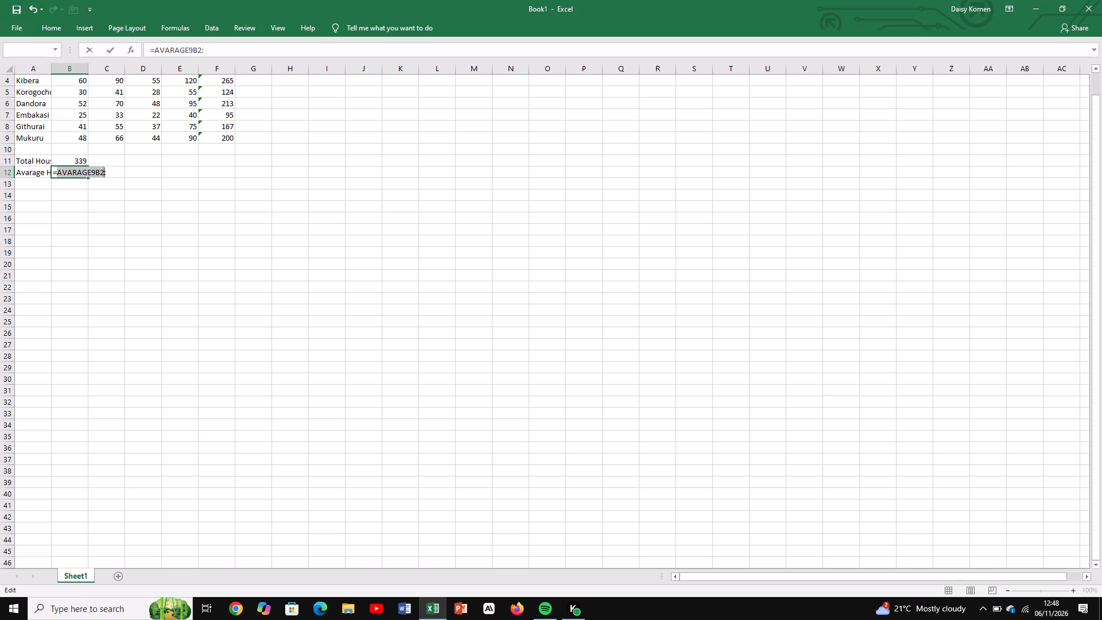
{"action": "key", "text": "Delete"}
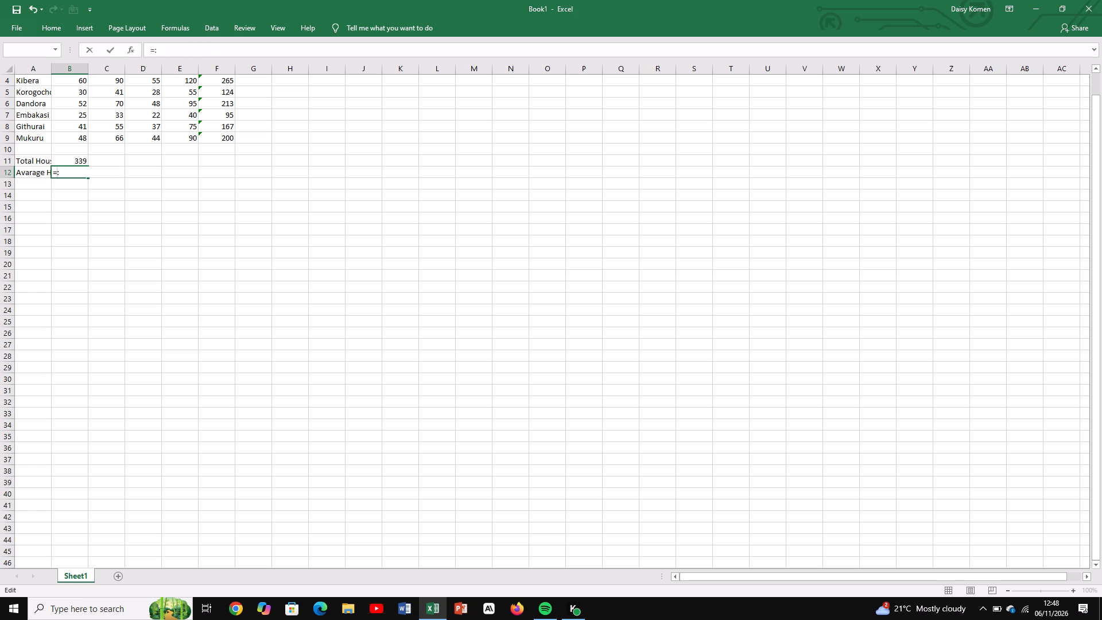
{"action": "key", "text": "Delete"}
{"action": "key", "text": "Delete"}
Try to average the households of all villages in cell B12 with the formula =AVARAGE (B2:B9).
{"action": "left_click", "coordinate": [55, 175]}
{"action": "key", "text": "a"}
{"action": "type", "text": "VA"}
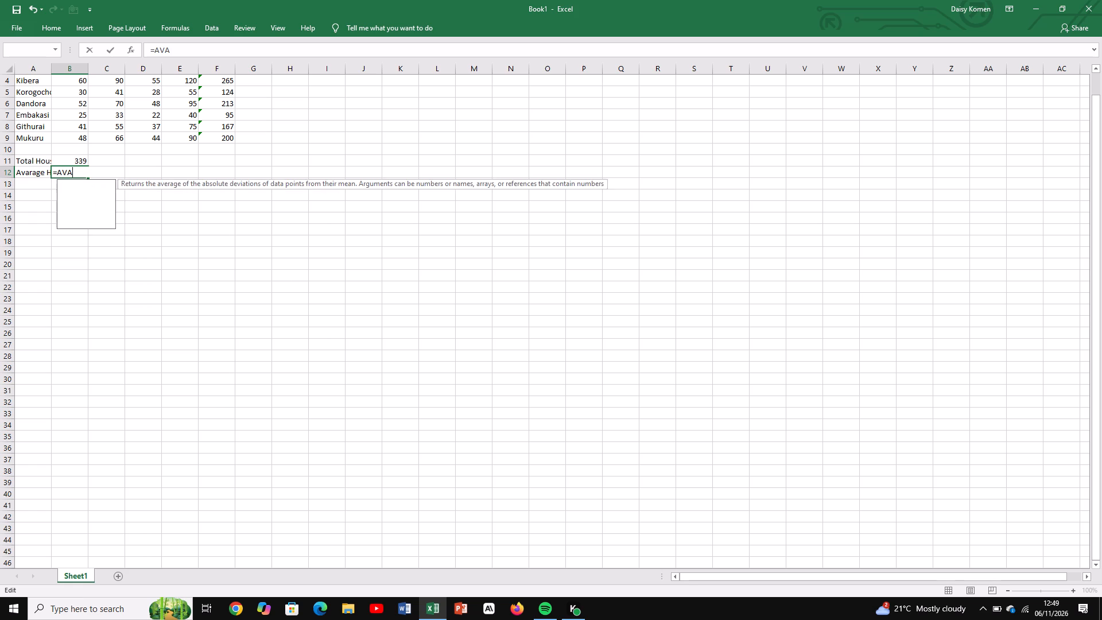
{"action": "type", "text": "RAGE"}
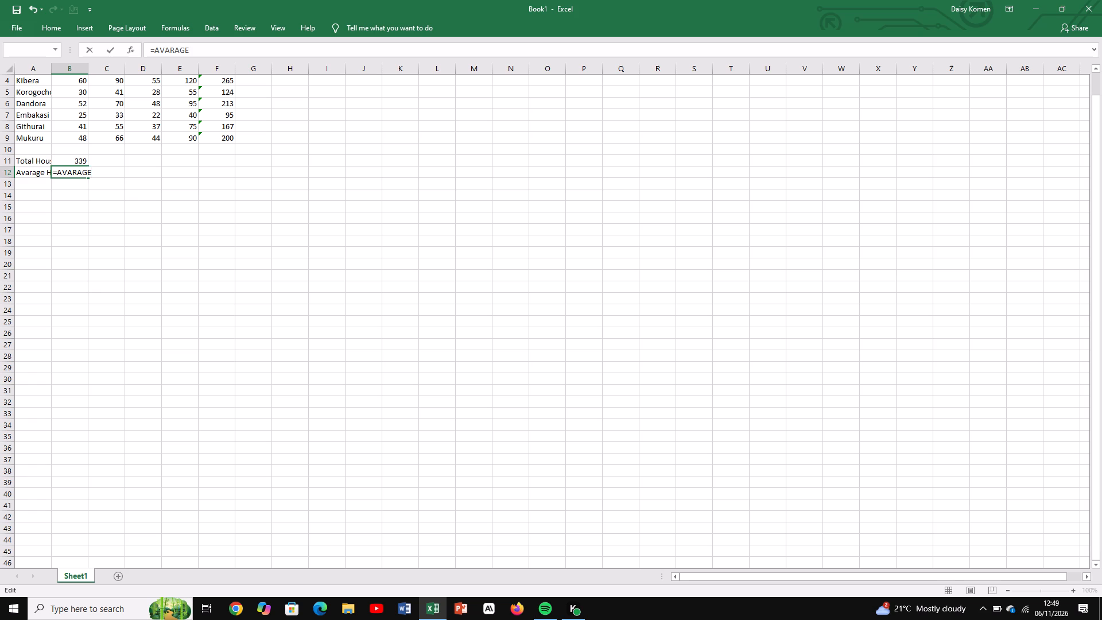
{"action": "key", "text": "space"}
{"action": "key", "text": "shift+parenleft"}
{"action": "key", "text": "b"}
{"action": "key", "text": "2"}
{"action": "key", "text": "shift+colon"}
{"action": "key", "text": "b"}
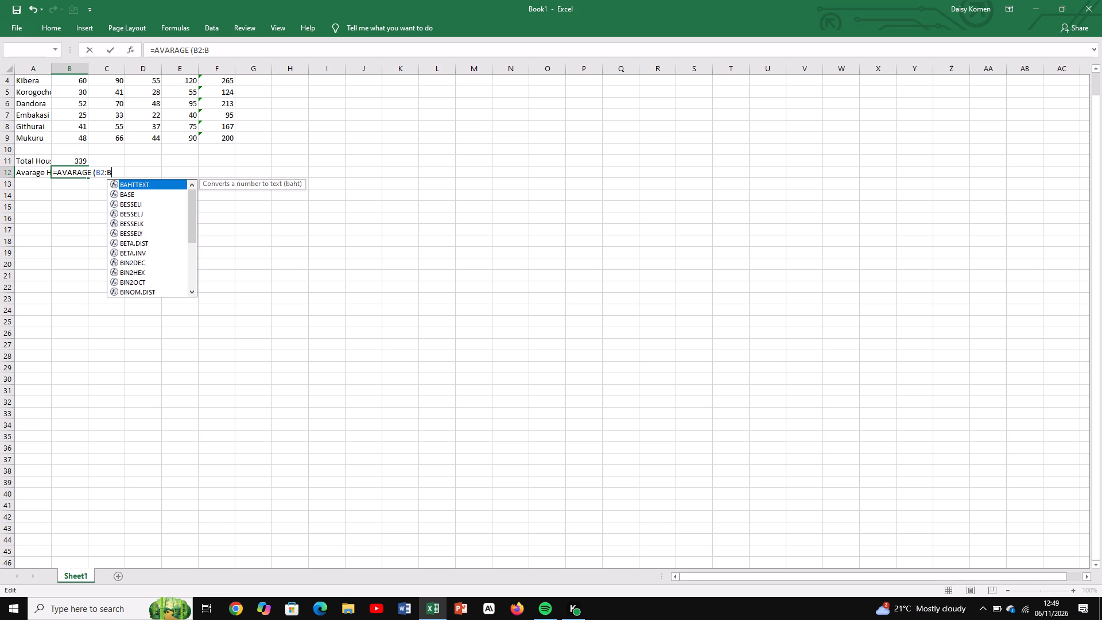
{"action": "key", "text": "9"}
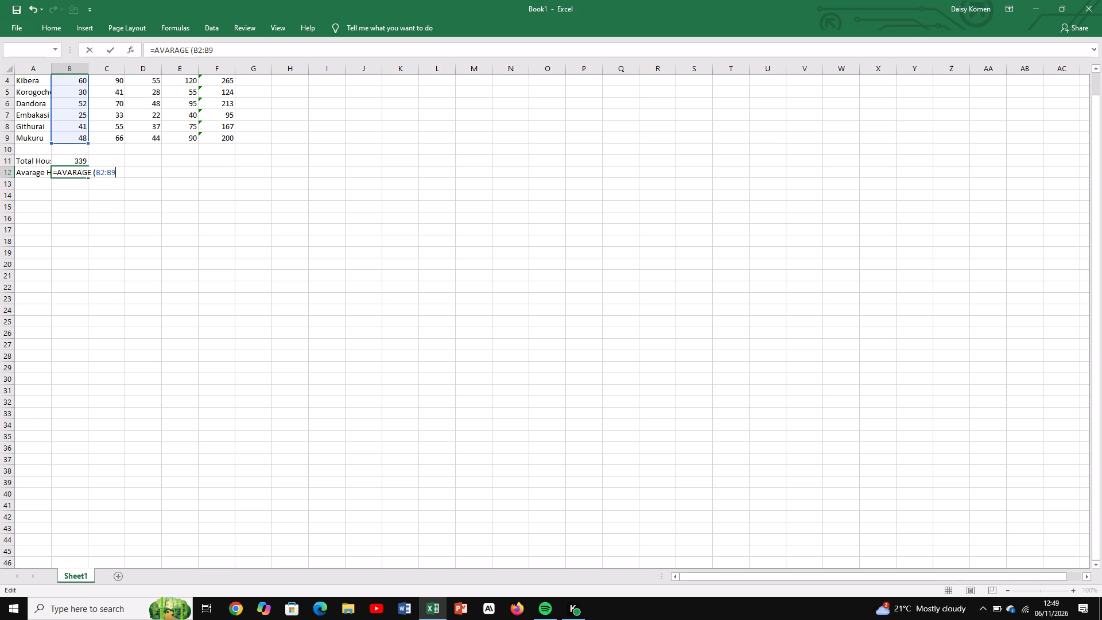
{"action": "key", "text": "shift+parenright"}
{"action": "key", "text": "Return"}
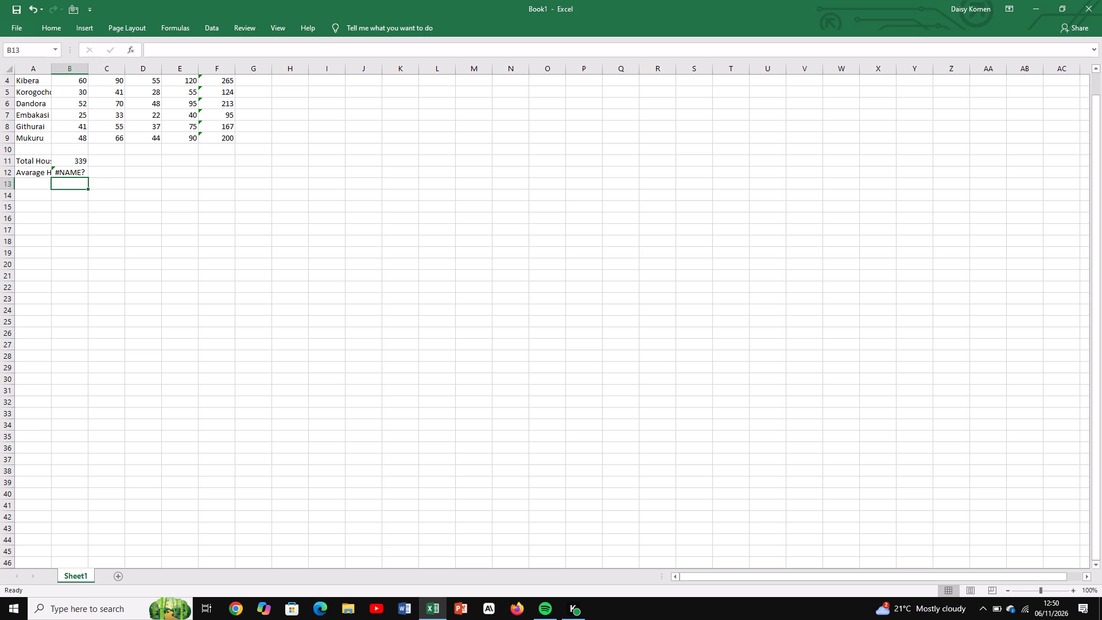
Enter the label "HIGHEST HOUSEHOLD" in capitals in cell A13, directly below the Avarage Households label.
{"action": "left_click", "coordinate": [38, 189]}
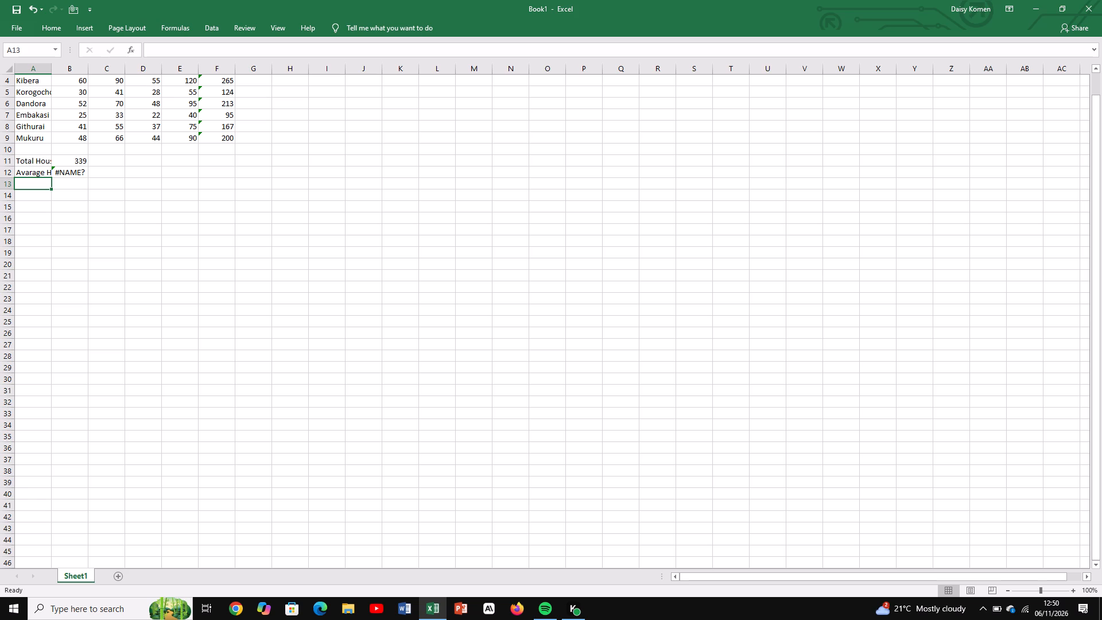
{"action": "type", "text": "highest"}
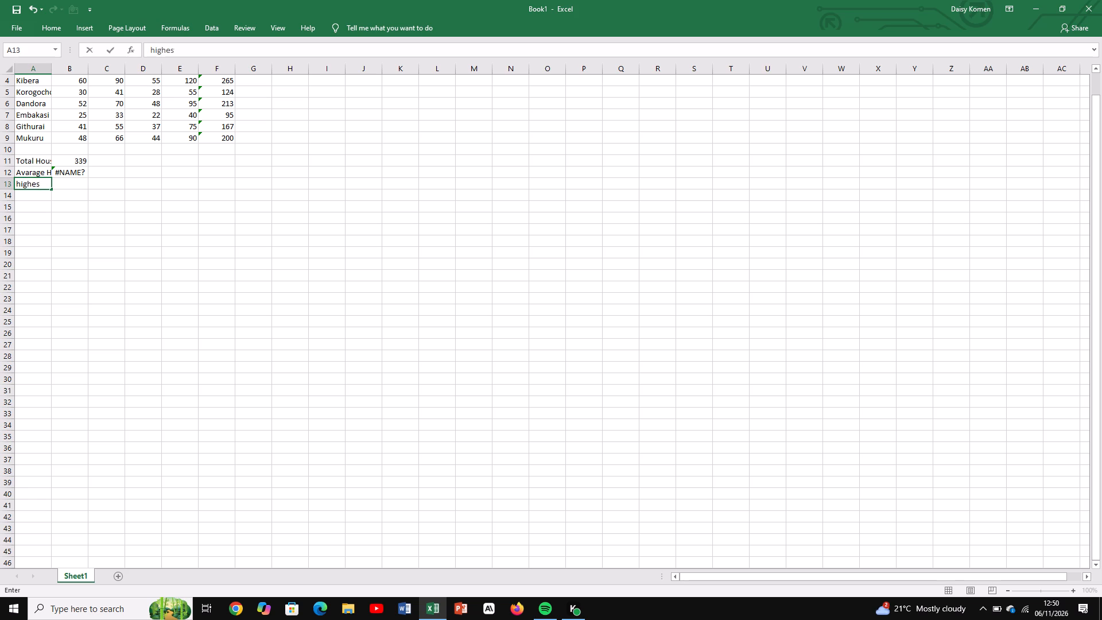
{"action": "key", "text": "space"}
{"action": "key", "text": "BackSpace"}
{"action": "key", "text": "BackSpace"}
{"action": "key", "text": "BackSpace"}
{"action": "key", "text": "BackSpace"}
{"action": "key", "text": "BackSpace"}
{"action": "key", "text": "BackSpace"}
{"action": "key", "text": "BackSpace"}
{"action": "key", "text": "BackSpace"}
{"action": "key", "text": "BackSpace"}
{"action": "key", "text": "BackSpace"}
{"action": "key", "text": "BackSpace"}
{"action": "type", "text": "HI"}
{"action": "type", "text": "GHEST HOUSEHOLD"}
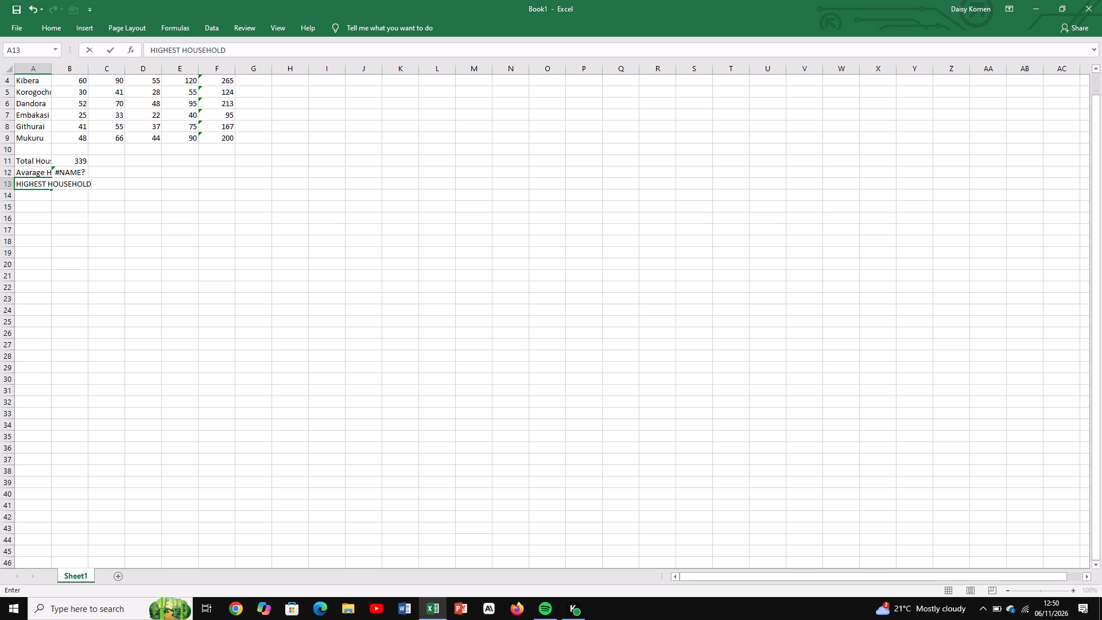
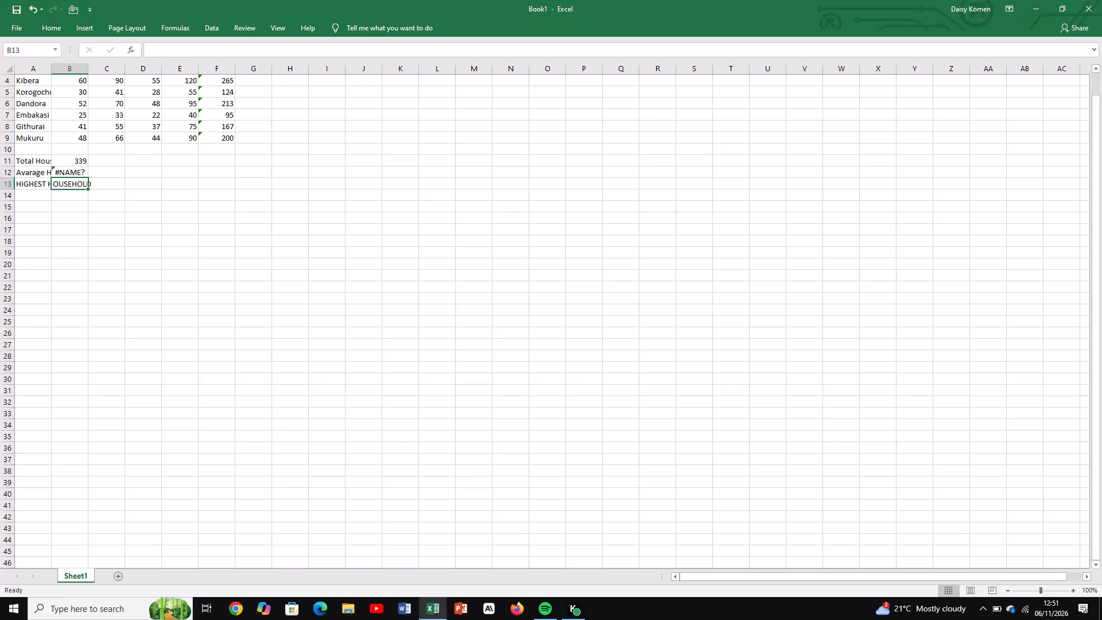
Find the highest household figure among all villages in cell B13 with the formula =MAX(B2:B9).
{"action": "key", "text": "equal"}
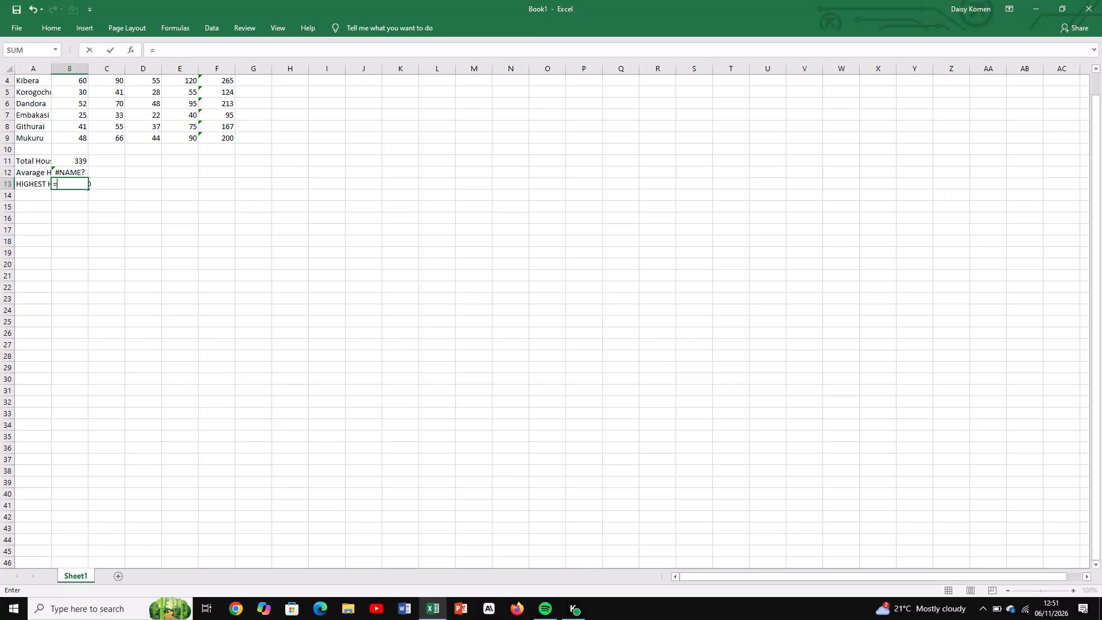
{"action": "type", "text": "MAX"}
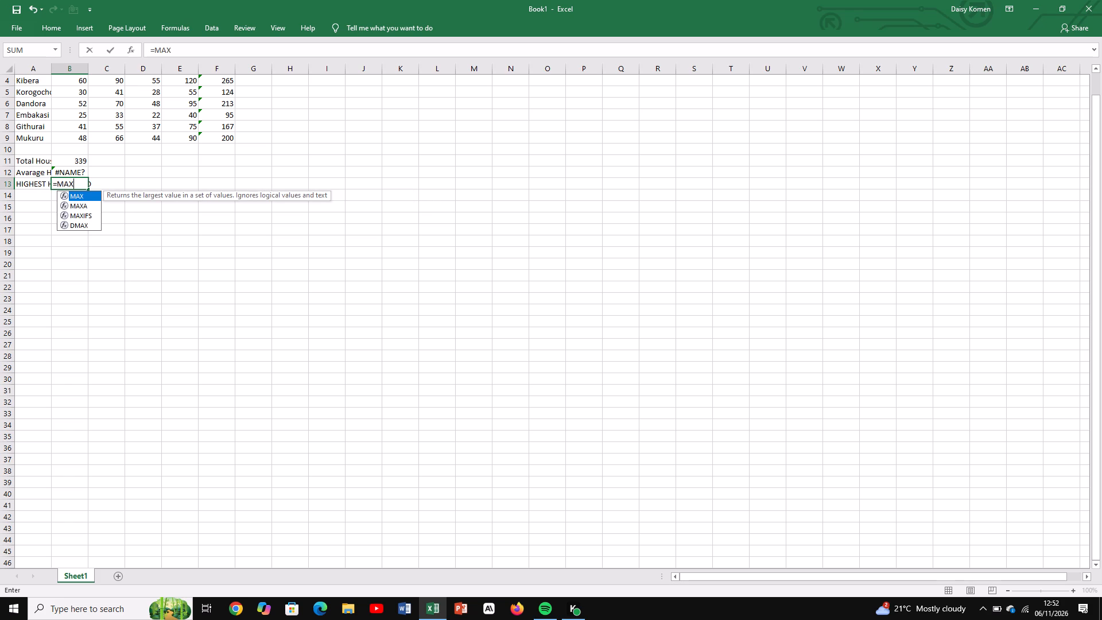
{"action": "key", "text": "shift+parenleft"}
{"action": "key", "text": "b"}
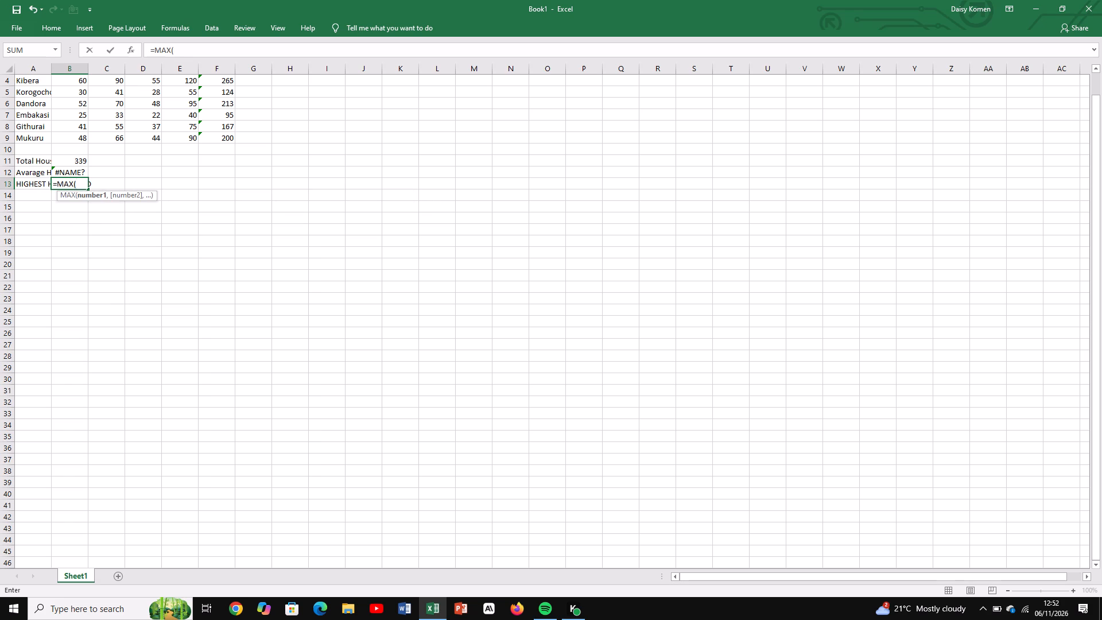
{"action": "key", "text": "2"}
{"action": "key", "text": "shift+colon"}
{"action": "type", "text": "B9"}
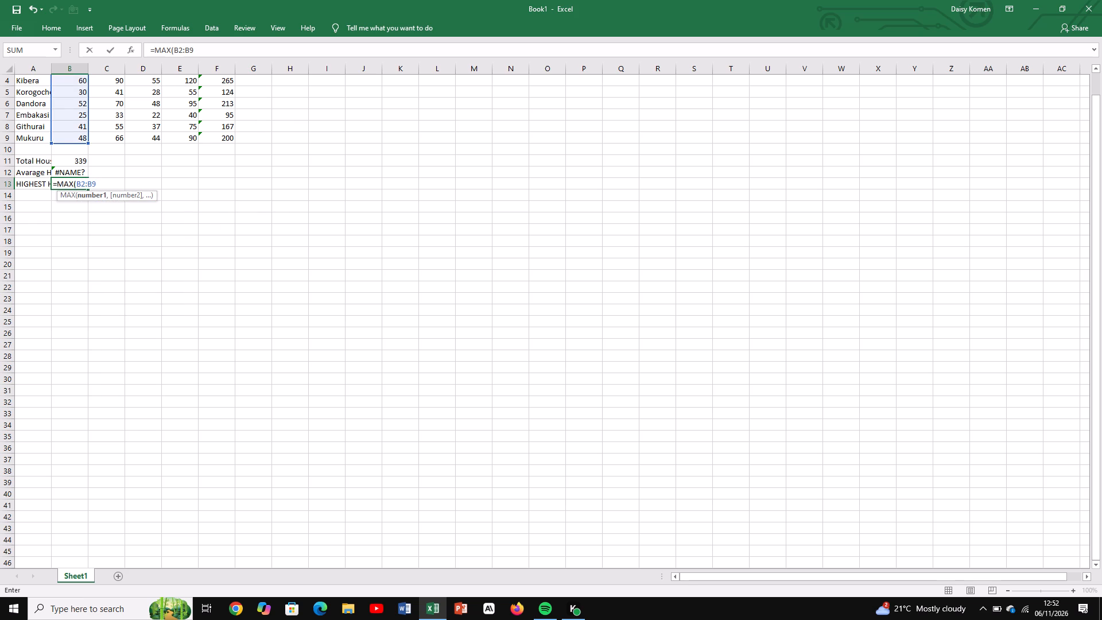
{"action": "key", "text": "shift+parenright"}
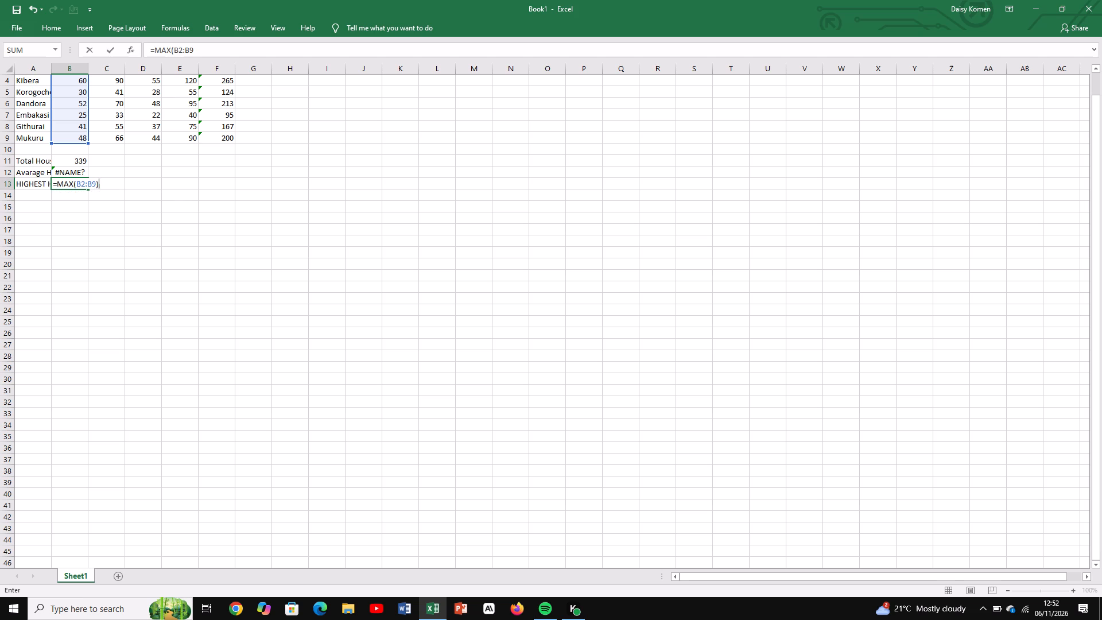
{"action": "key", "text": "Return"}
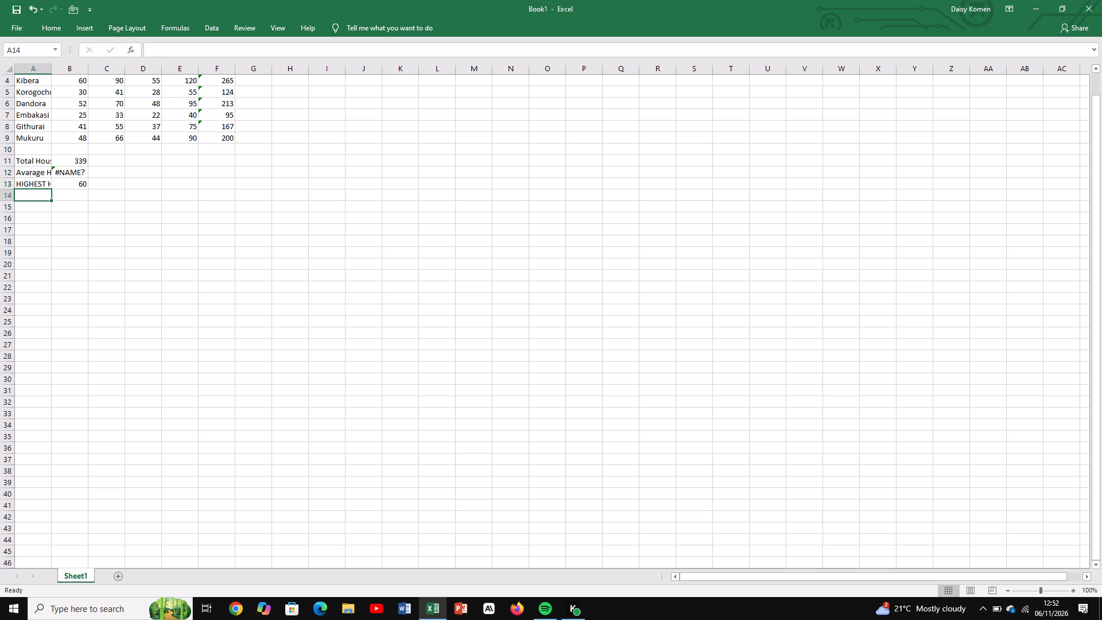
Clear the misspelled average formula from cell B12.
{"action": "left_click", "coordinate": [74, 172]}
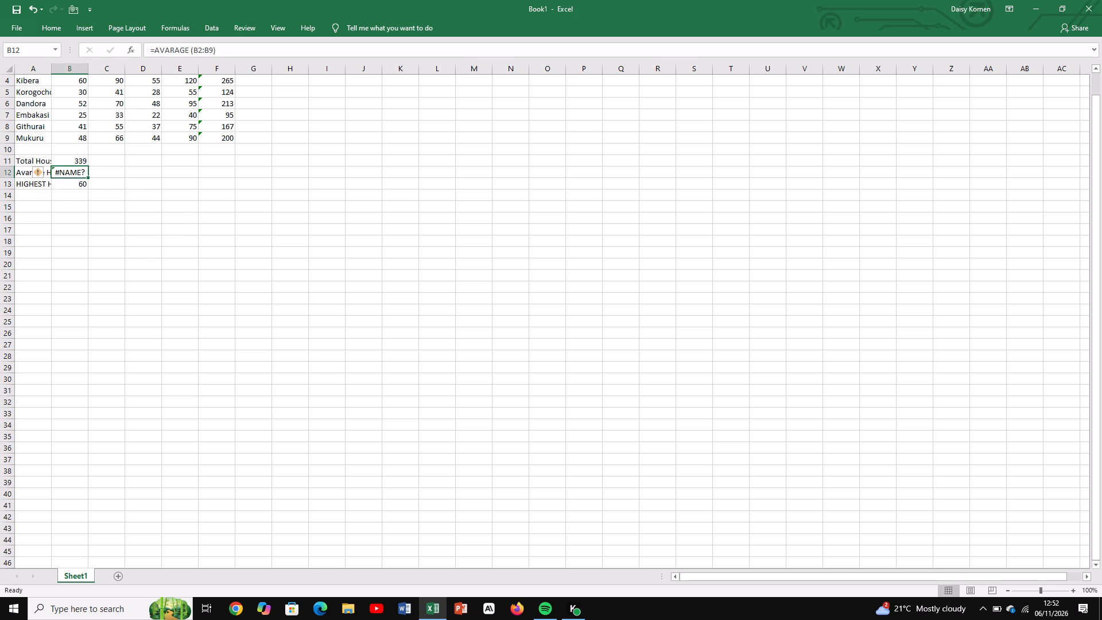
{"action": "key", "text": "Delete"}
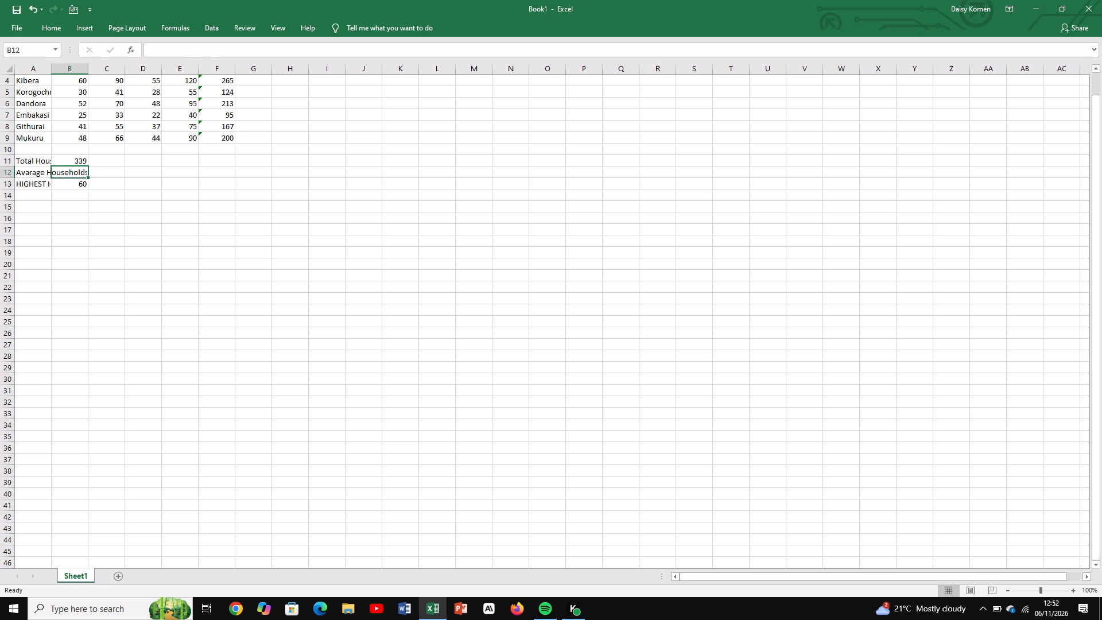
{"action": "key", "text": "Delete"}
{"action": "key", "text": "Delete"}
{"action": "key", "text": "Delete"}
{"action": "key", "text": "Delete"}
{"action": "key", "text": "Delete"}
{"action": "key", "text": "Delete"}
Erase the whole "Avarage Households" label from cell A12, leaving the cell empty.
{"action": "double_click", "coordinate": [37, 174]}
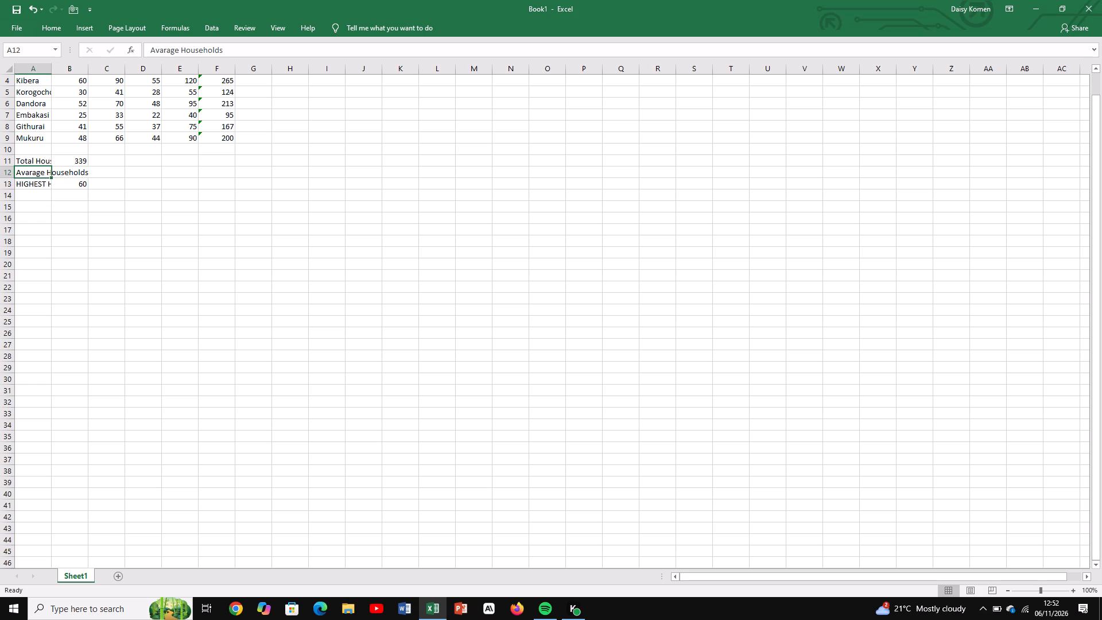
{"action": "left_click", "coordinate": [37, 174]}
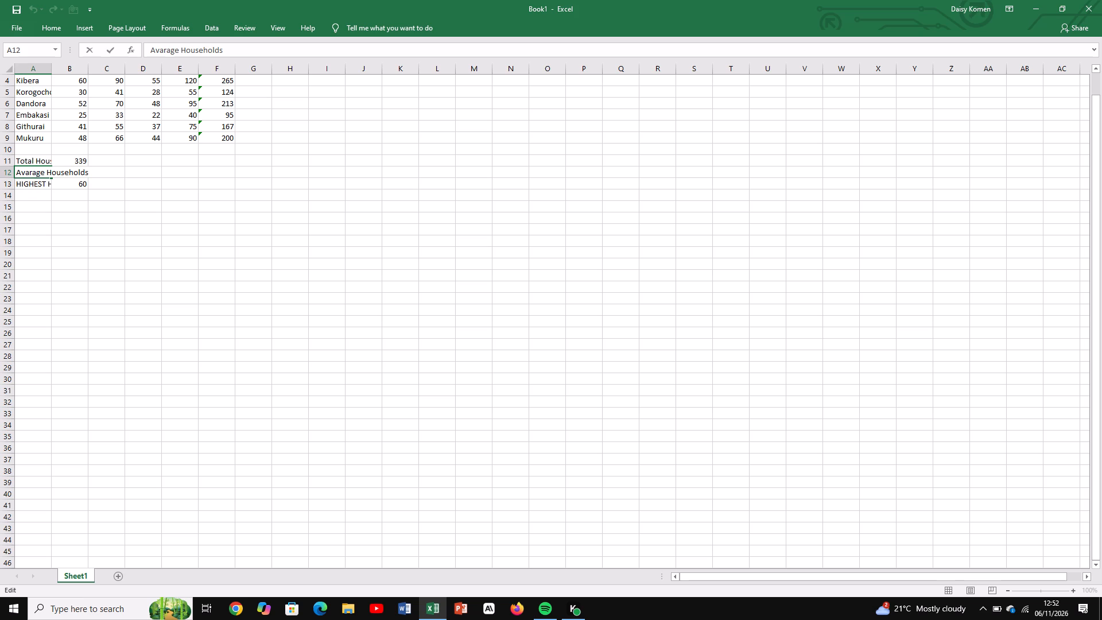
{"action": "double_click", "coordinate": [73, 171]}
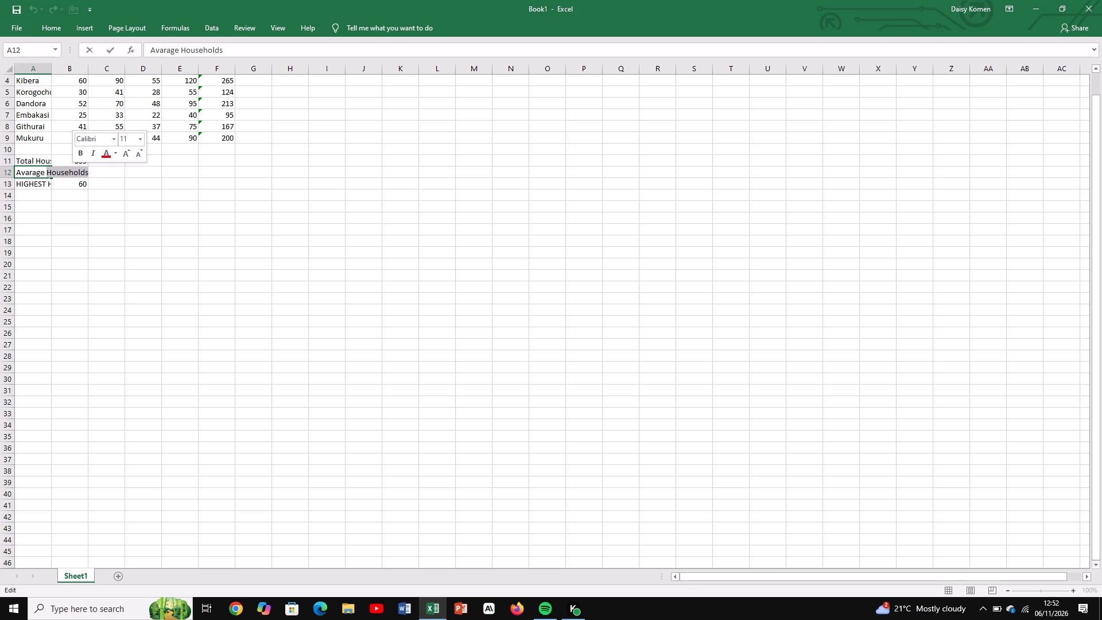
{"action": "key", "text": "Delete"}
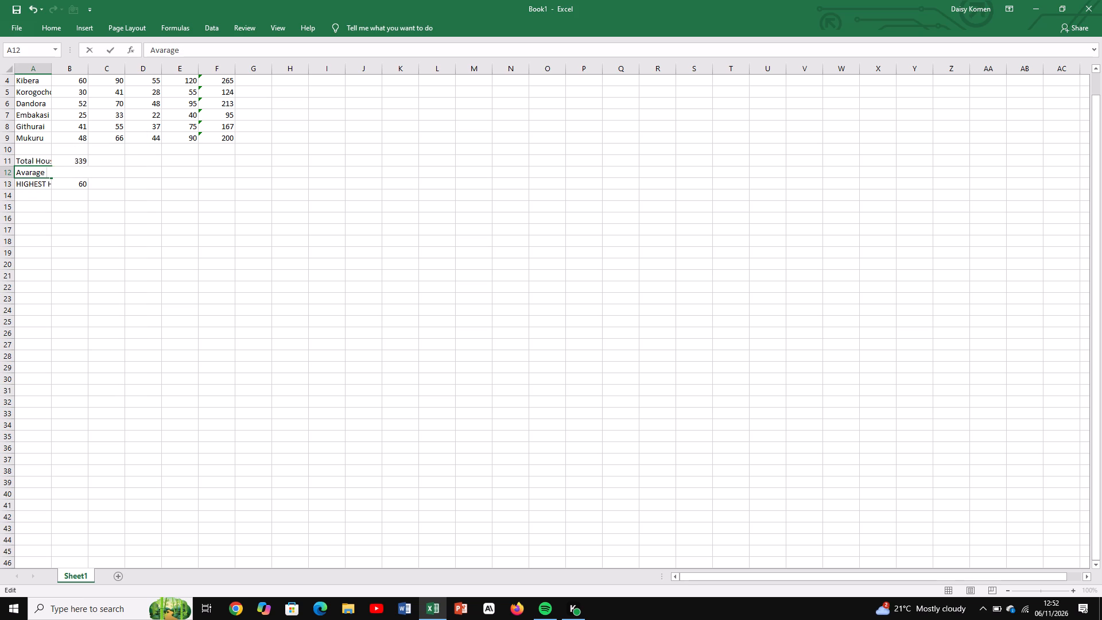
{"action": "triple_click", "coordinate": [34, 174]}
{"action": "key", "text": "Delete"}
{"action": "left_click", "coordinate": [29, 199]}
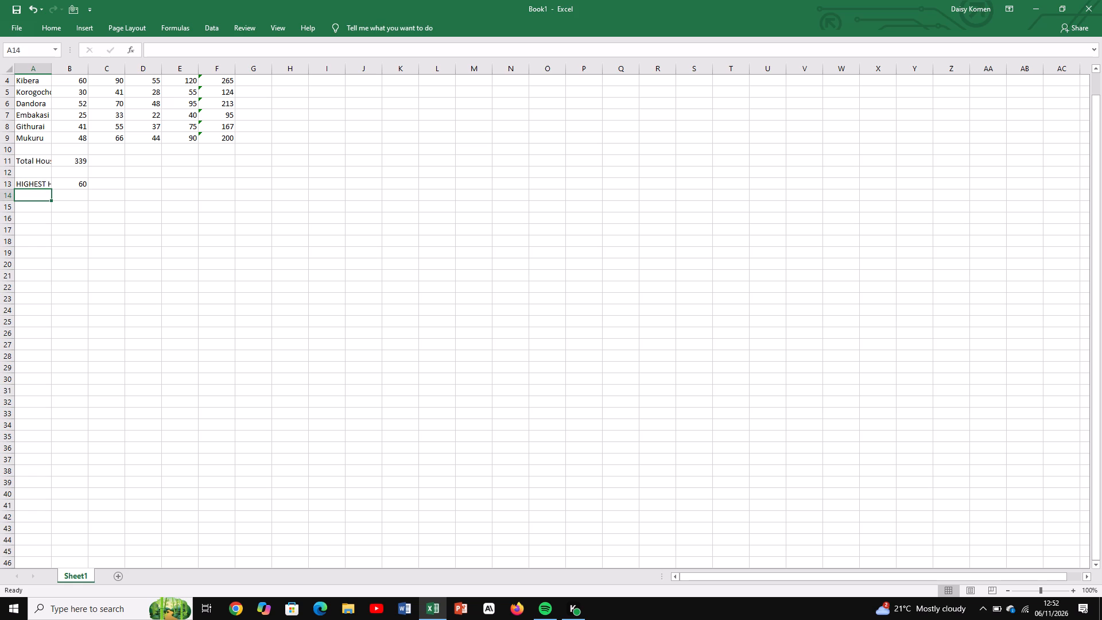
Select the empty cell A12, directly above the HIGHEST HOUSEHOLD label.
{"action": "left_click_drag", "start_coordinate": [21, 169], "coordinate": [26, 171]}
{"action": "left_click", "coordinate": [26, 171]}
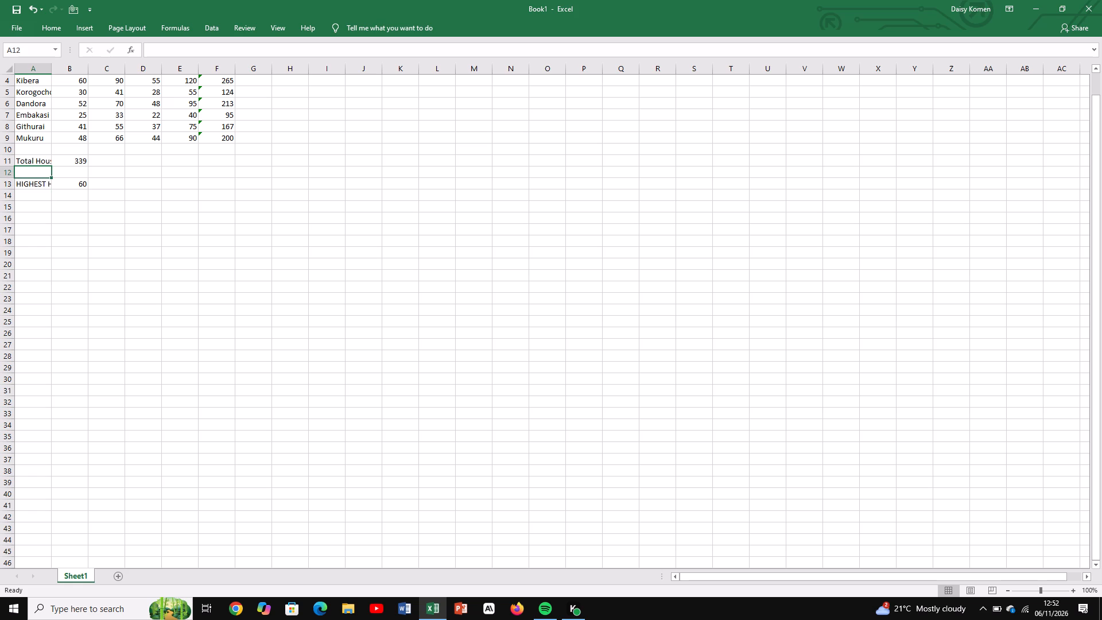
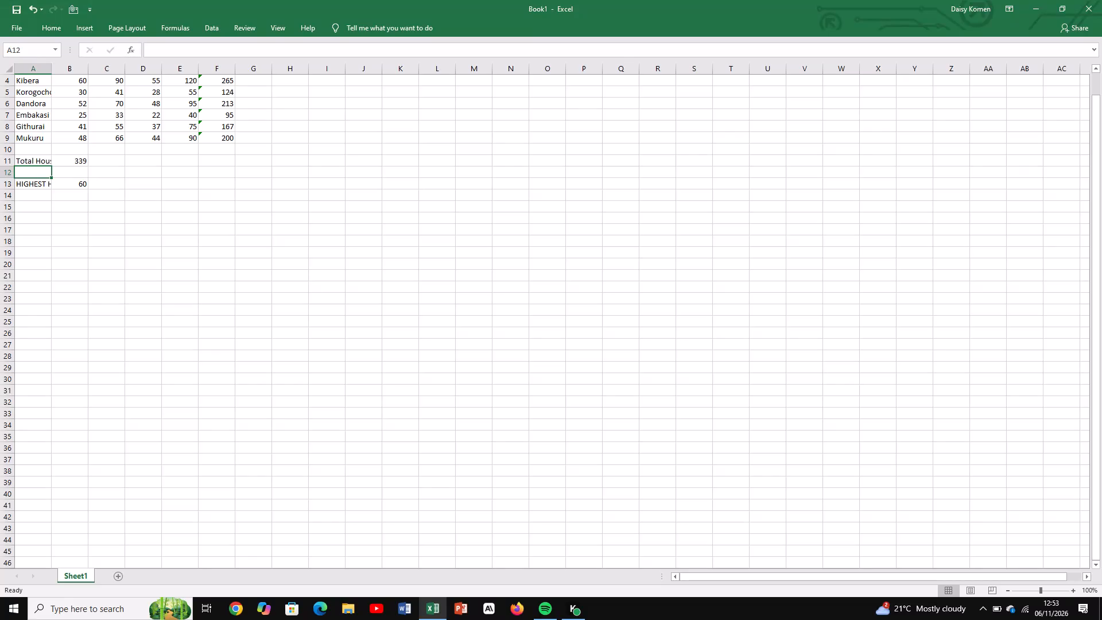
Enter the label "AVARAGE HOUSEHOLDS" in cell A12, directly above the HIGHEST HOUSEHOLD label.
{"action": "type", "text": "AV"}
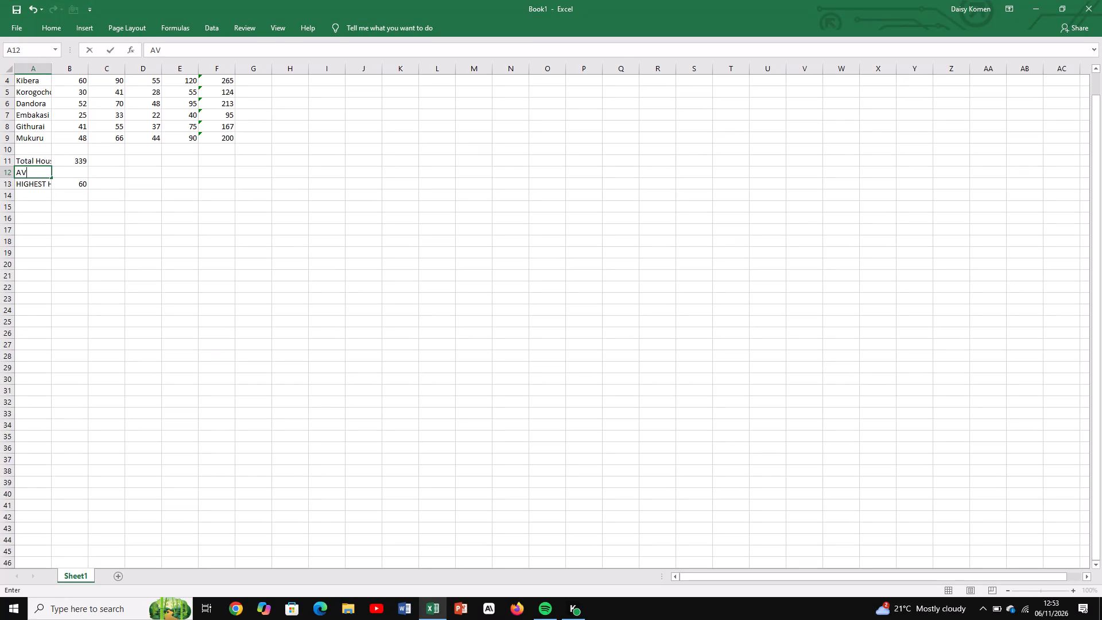
{"action": "type", "text": "ARAGE"}
{"action": "key", "text": "space"}
{"action": "type", "text": "HOUSEHOLDS"}
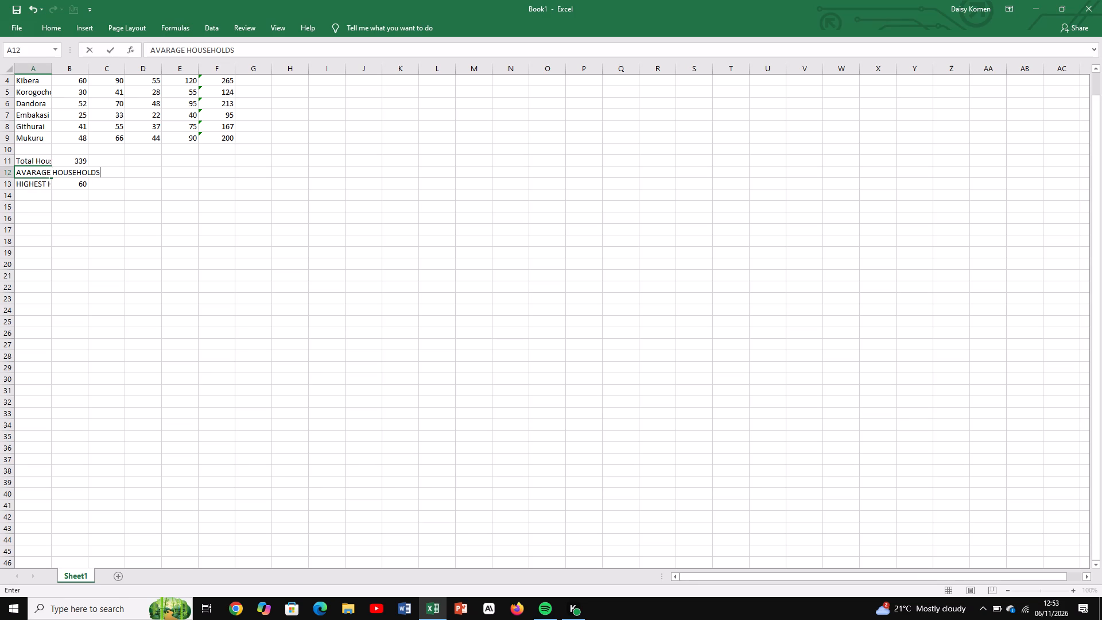
{"action": "key", "text": "Tab"}
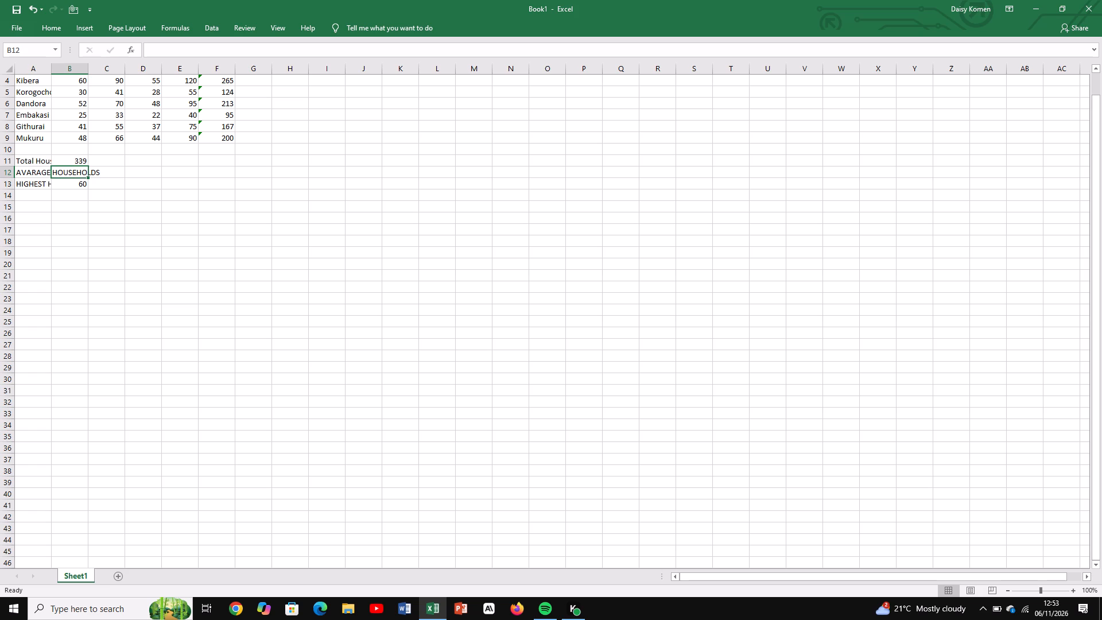
Try to calculate the average households across all villages in cell B12 with the formula =AVARAGE9B2:B9).
{"action": "key", "text": "equal"}
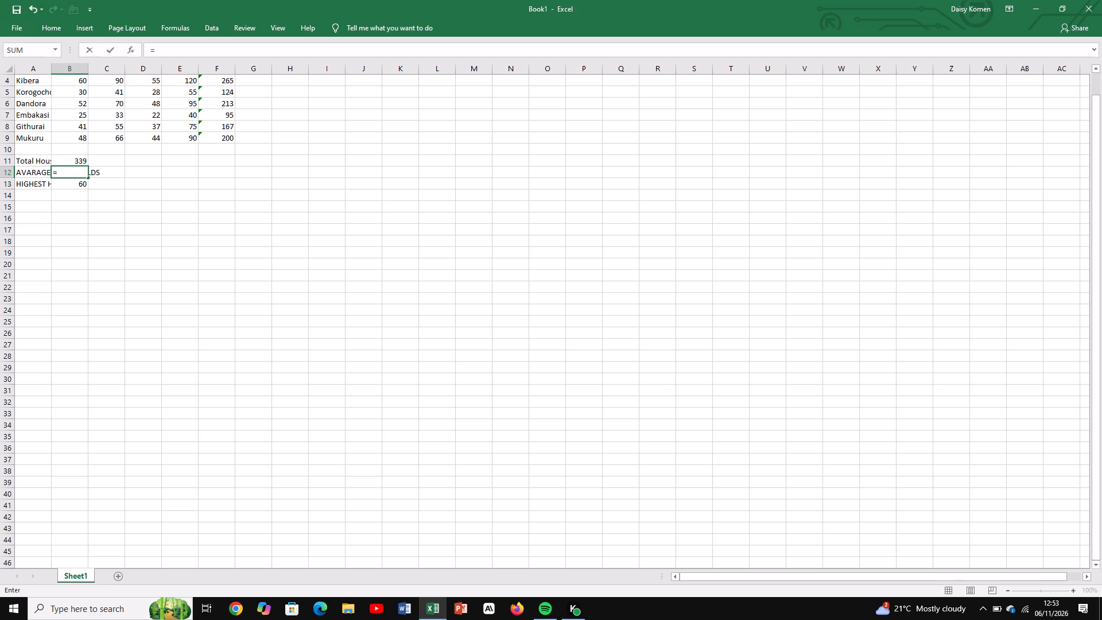
{"action": "key", "text": "a"}
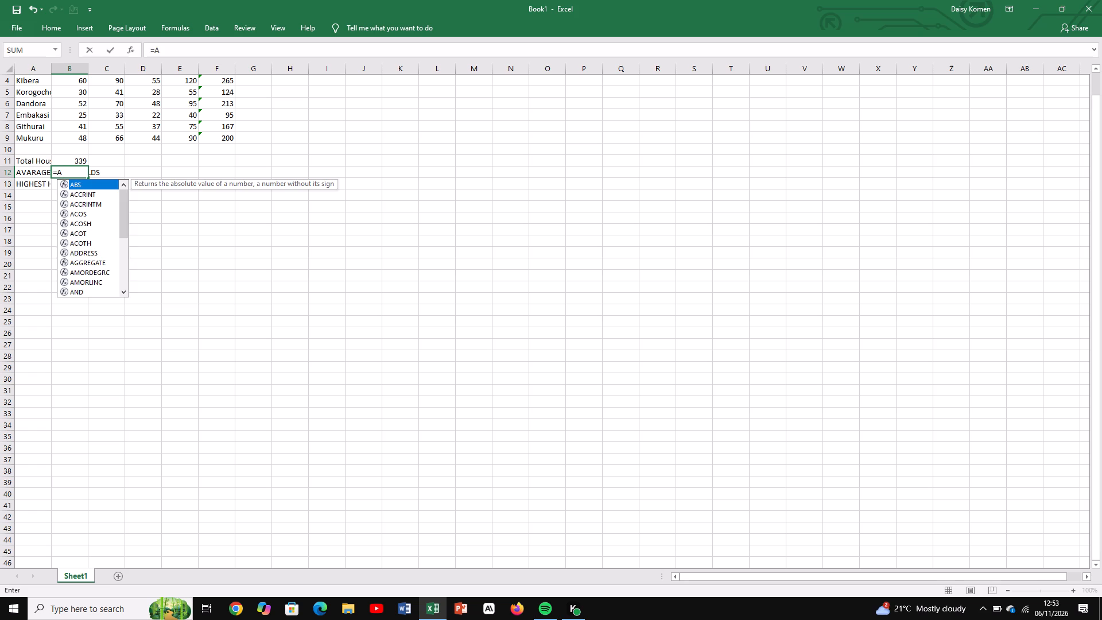
{"action": "type", "text": "VARAGE"}
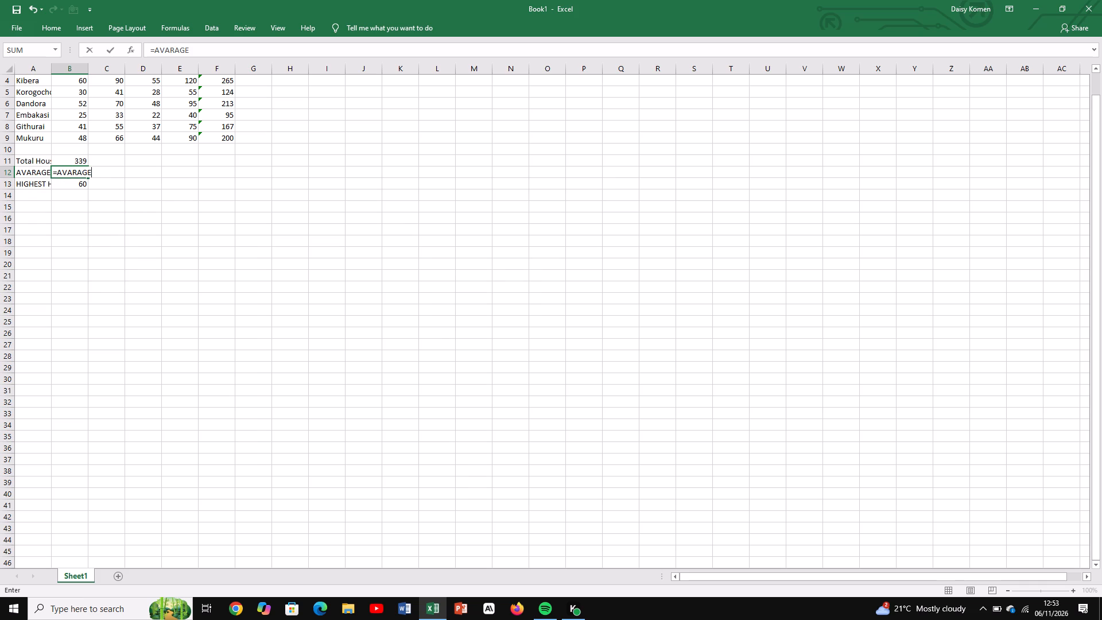
{"action": "key", "text": "9"}
{"action": "key", "text": "b"}
{"action": "key", "text": "2"}
{"action": "type", "text": ":B9"}
{"action": "key", "text": "shift+parenright"}
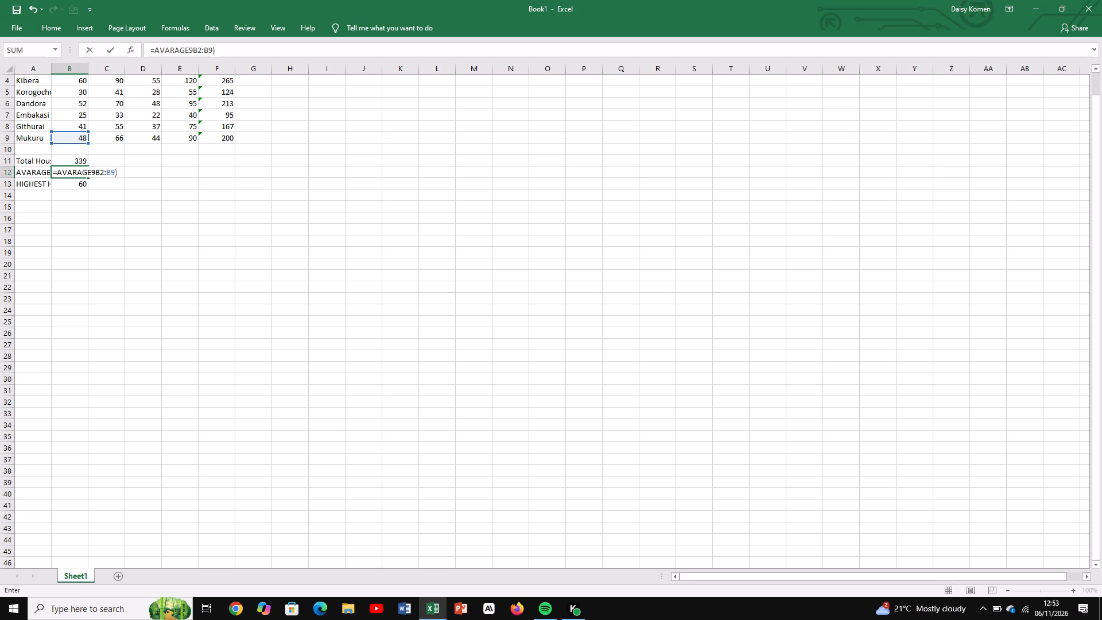
{"action": "key", "text": "Return"}
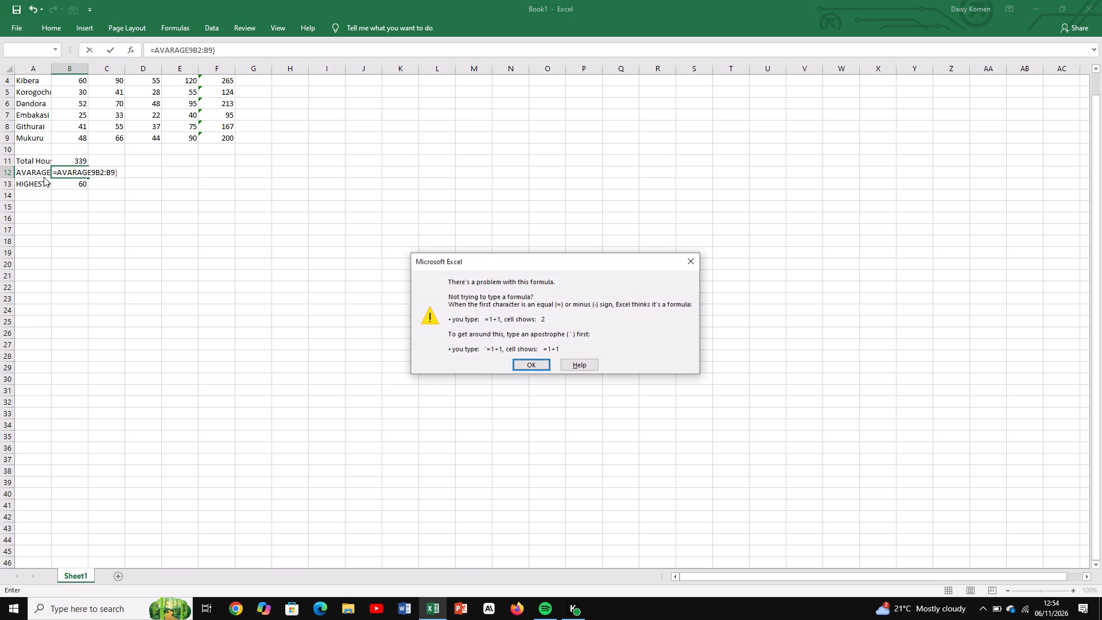
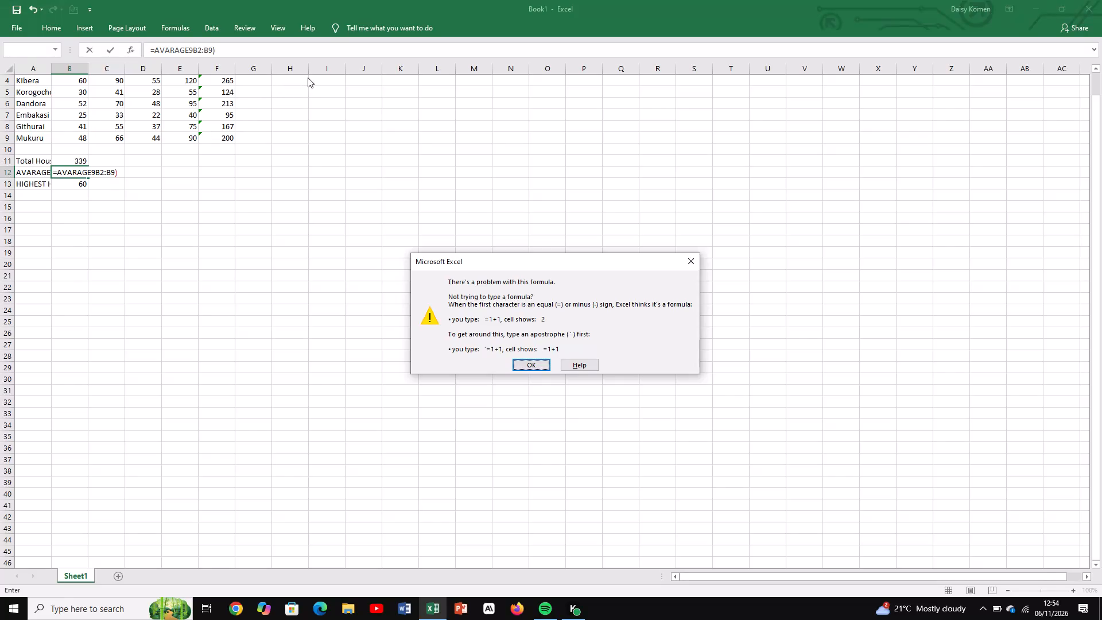
Discard the rejected average formula in cell B12 and clear the cell.
{"action": "left_click", "coordinate": [532, 365]}
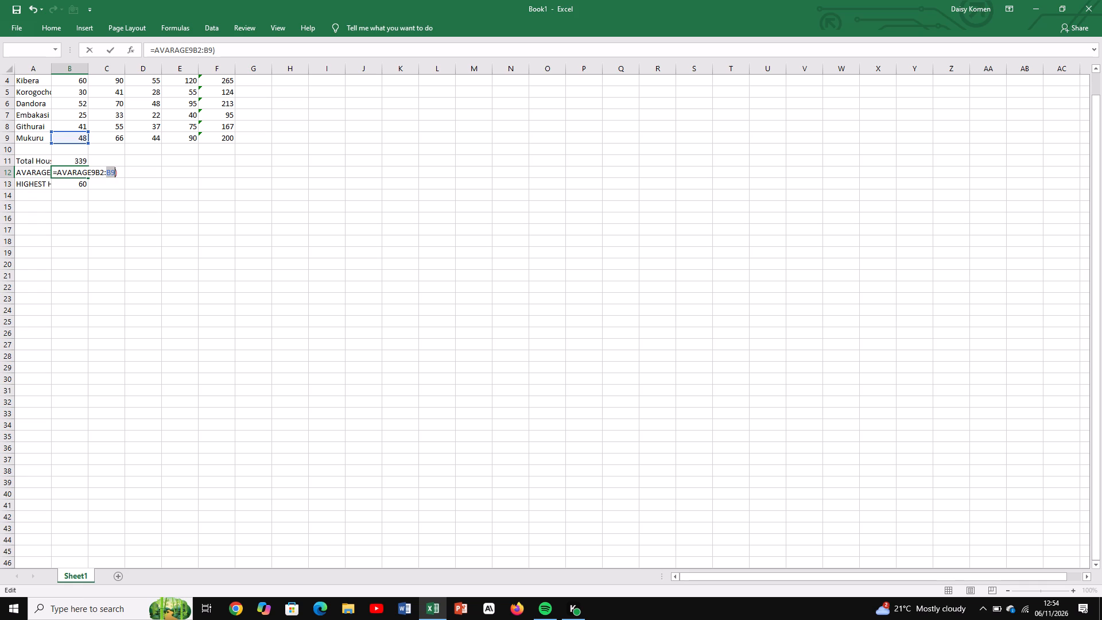
{"action": "key", "text": "Escape"}
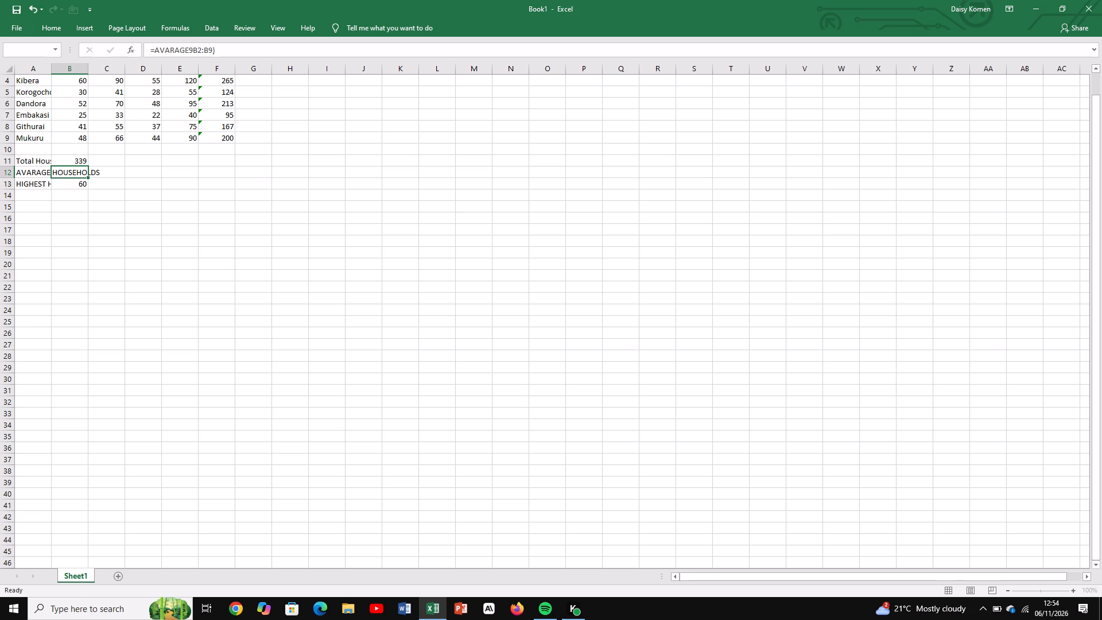
{"action": "key", "text": "Delete"}
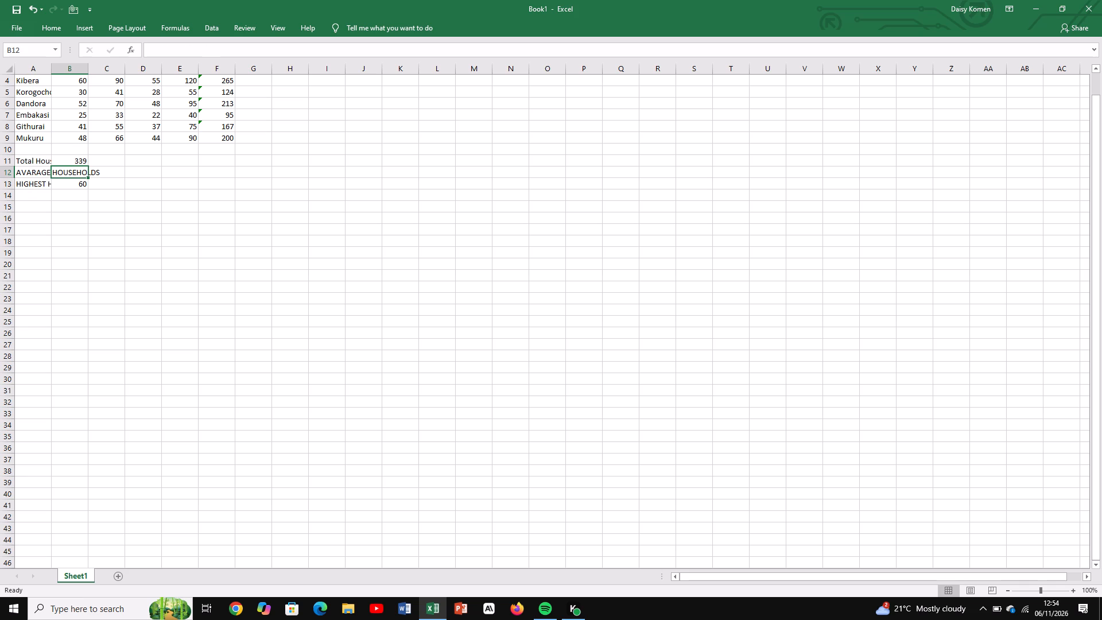
{"action": "key", "text": "Delete"}
Enter the formula =SUM(B2:B90) in cell C12, on the AVARAGE HOUSEHOLDS row.
{"action": "left_click", "coordinate": [64, 176]}
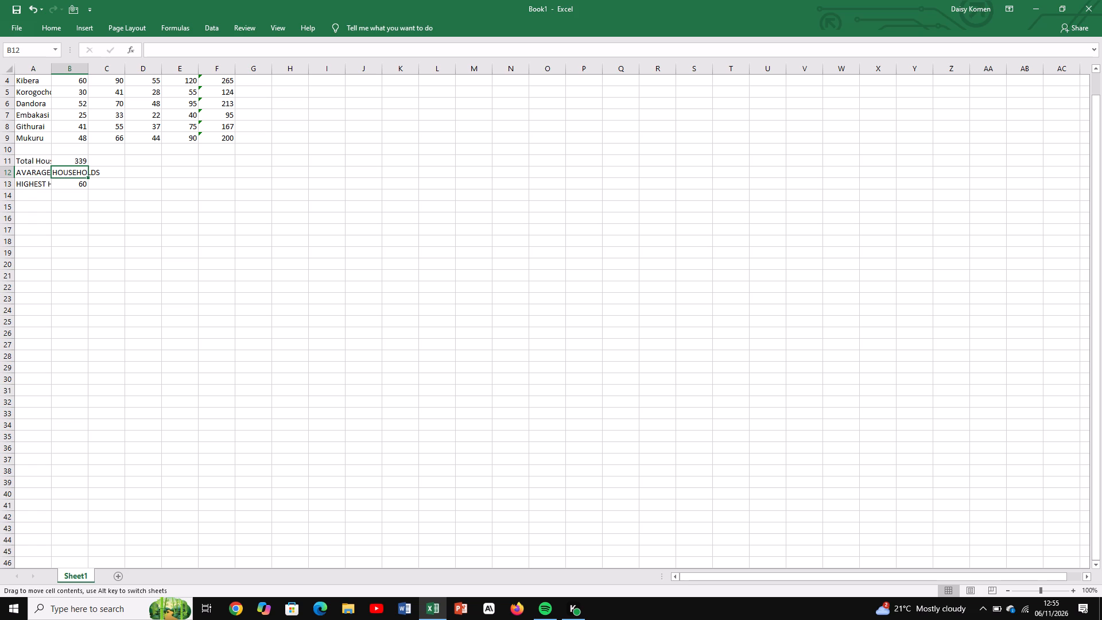
{"action": "left_click", "coordinate": [37, 175]}
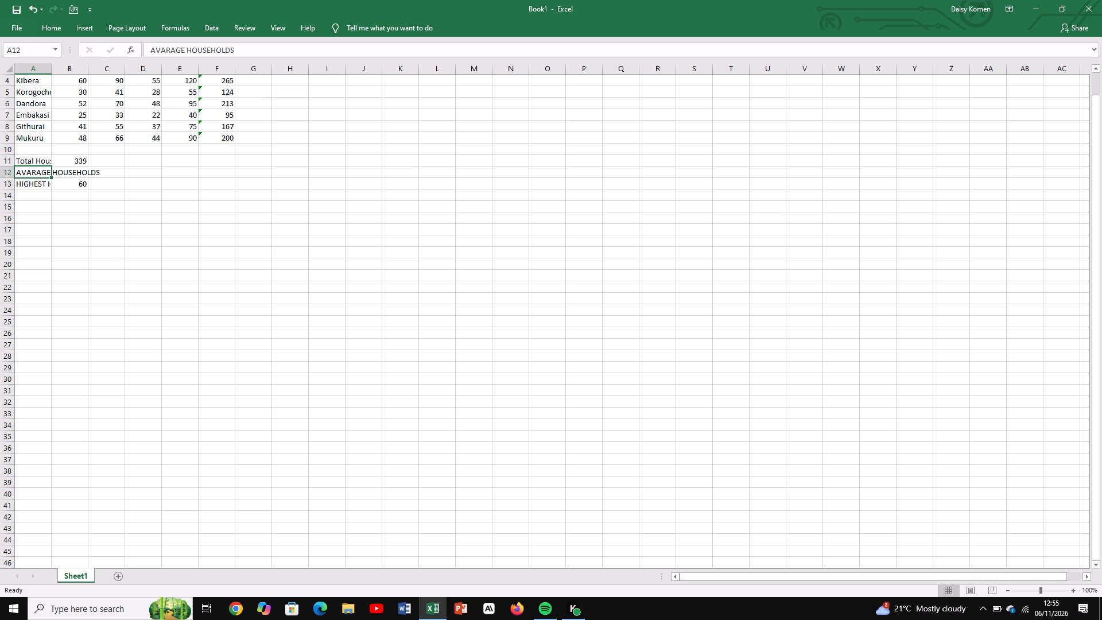
{"action": "left_click", "coordinate": [100, 177]}
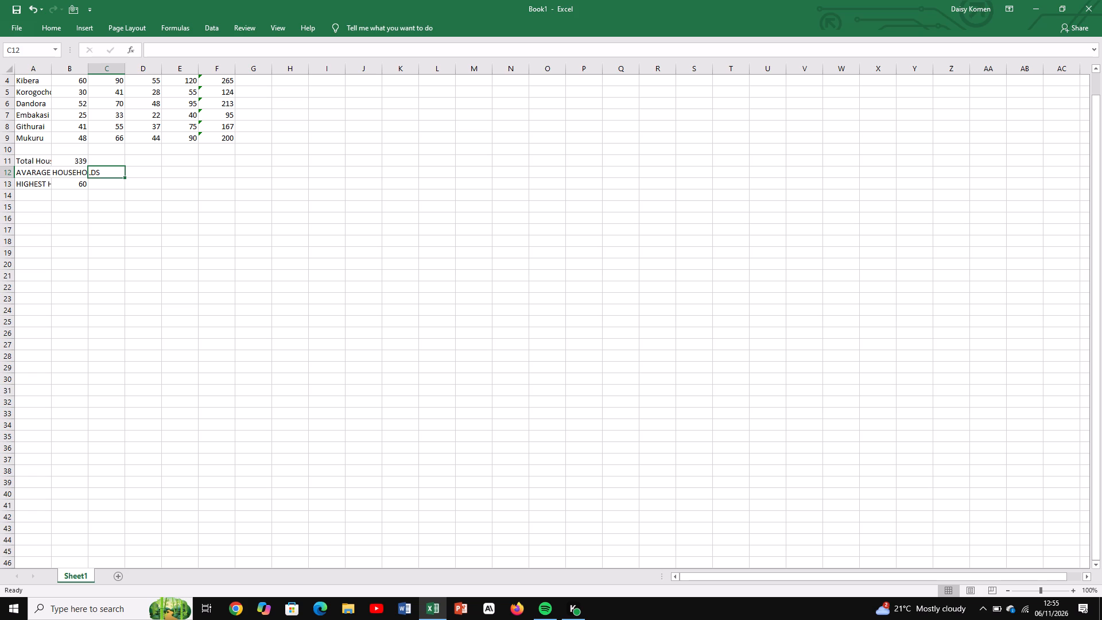
{"action": "key", "text": "equal"}
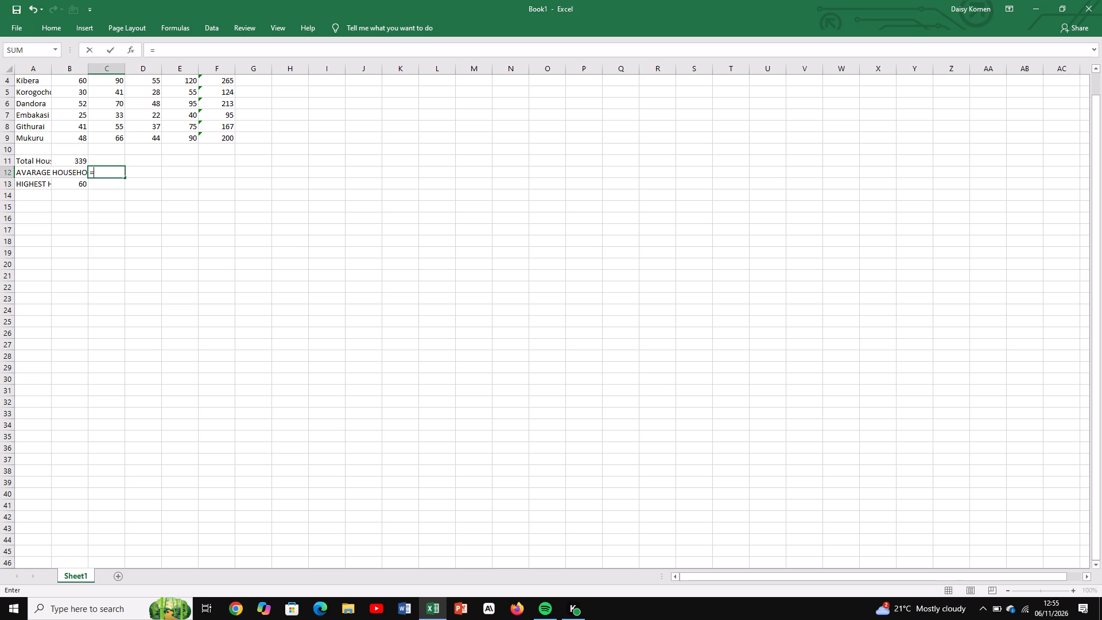
{"action": "type", "text": "SUM"}
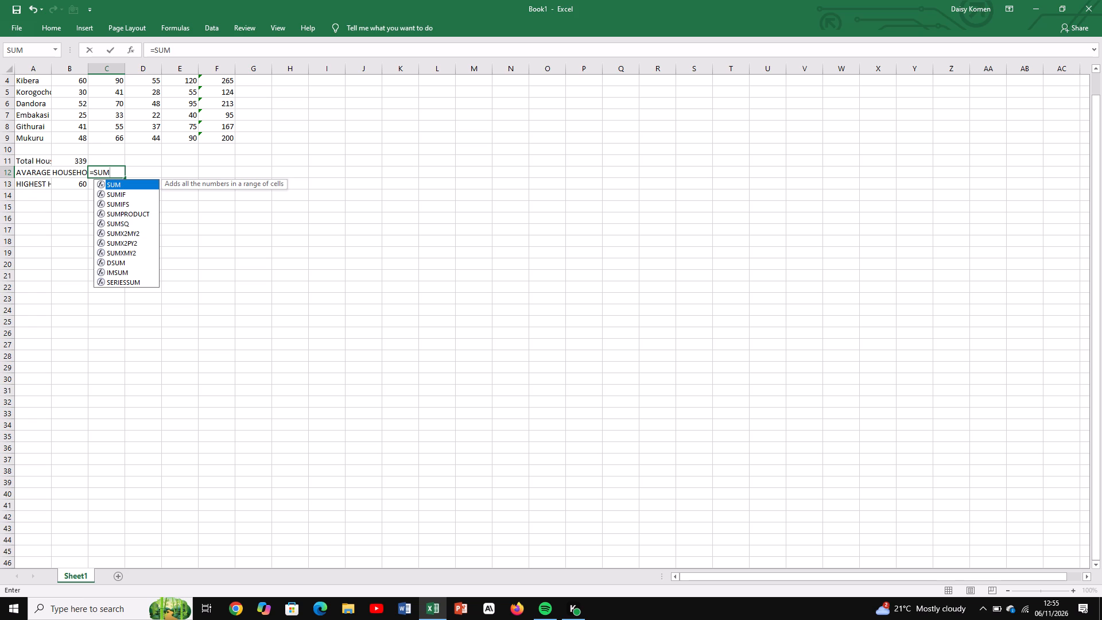
{"action": "key", "text": "shift+parenleft"}
{"action": "key", "text": "b"}
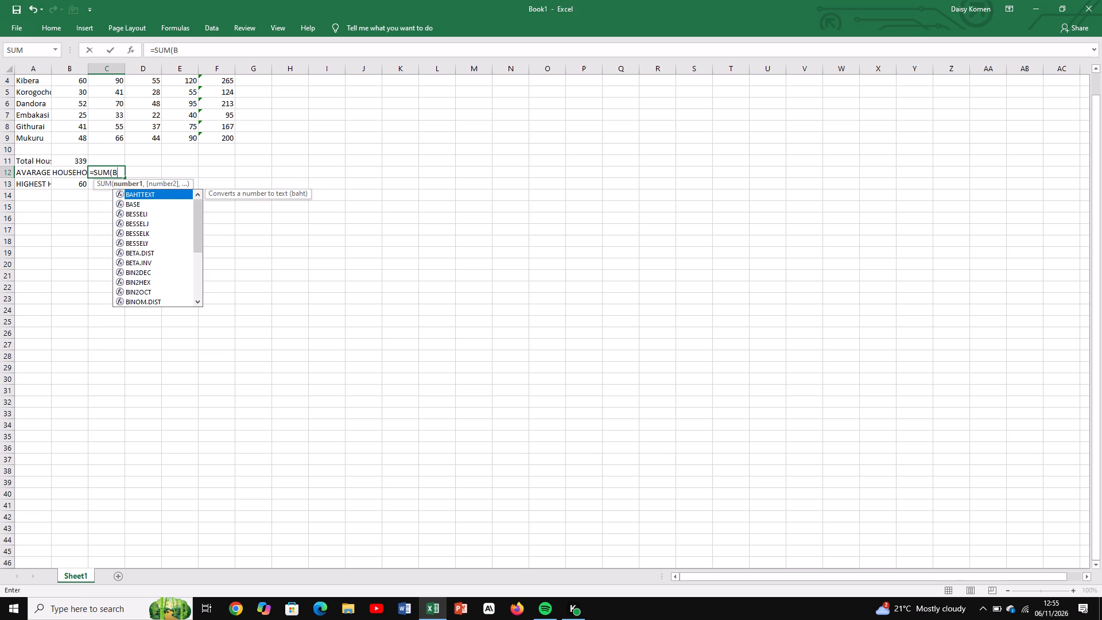
{"action": "key", "text": "2"}
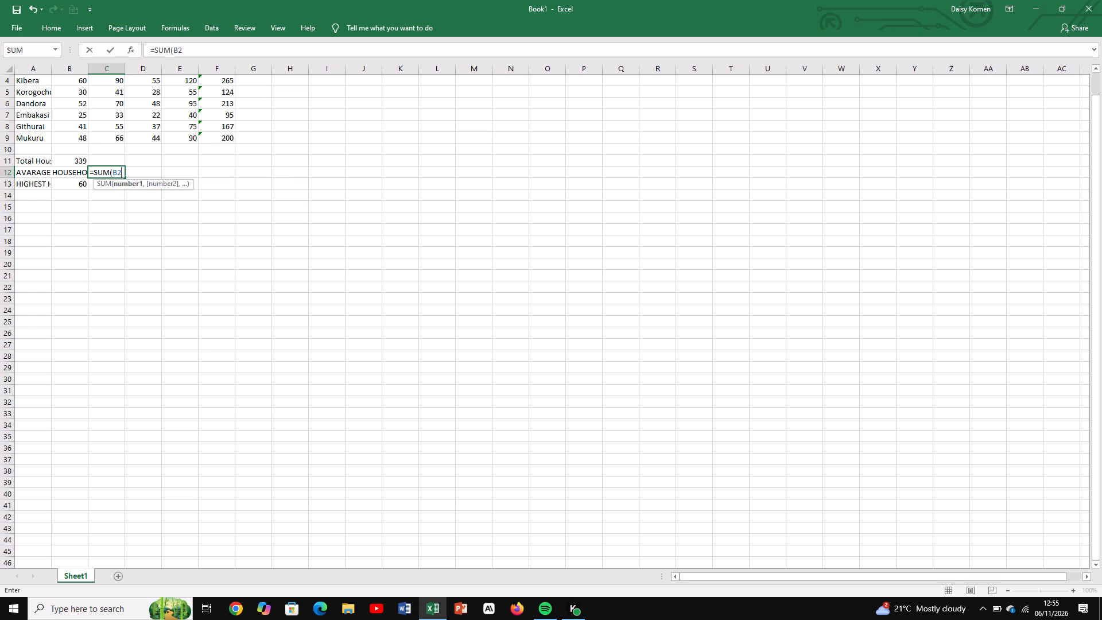
{"action": "key", "text": "shift+colon"}
{"action": "type", "text": "B9"}
{"action": "key", "text": "0"}
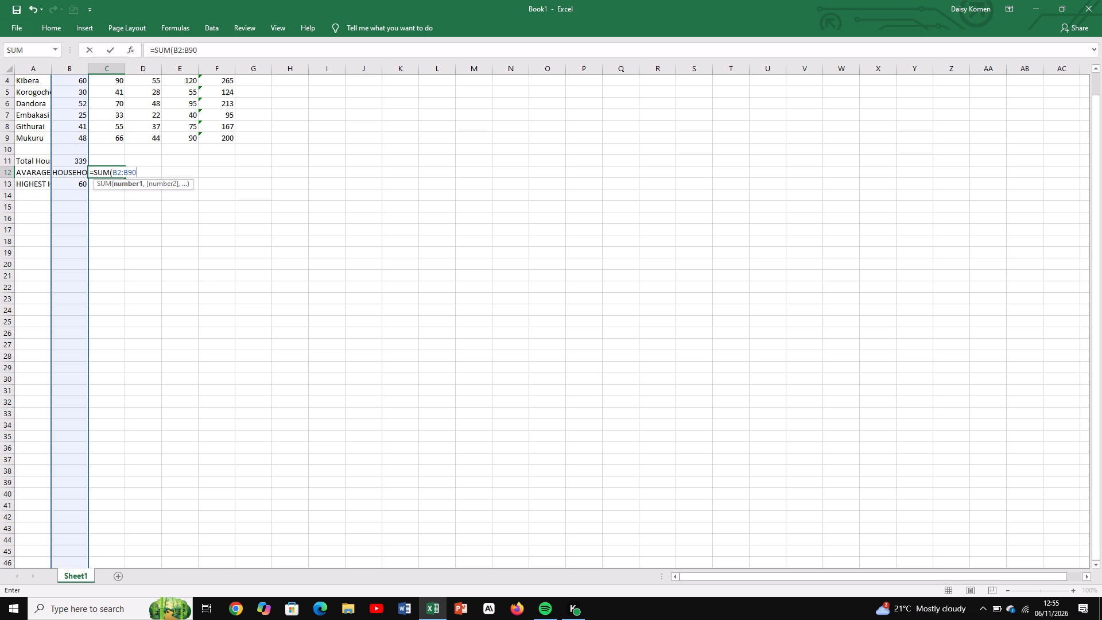
{"action": "left_click", "coordinate": [136, 168]}
{"action": "key", "text": "shift+parenright"}
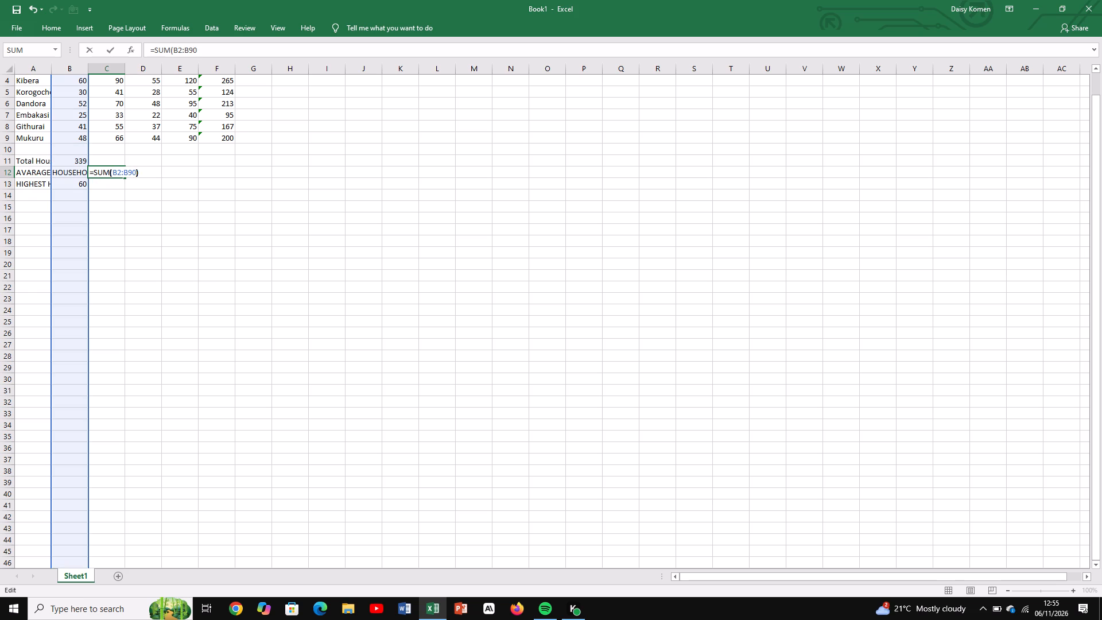
{"action": "left_click", "coordinate": [136, 168]}
{"action": "key", "text": "Return"}
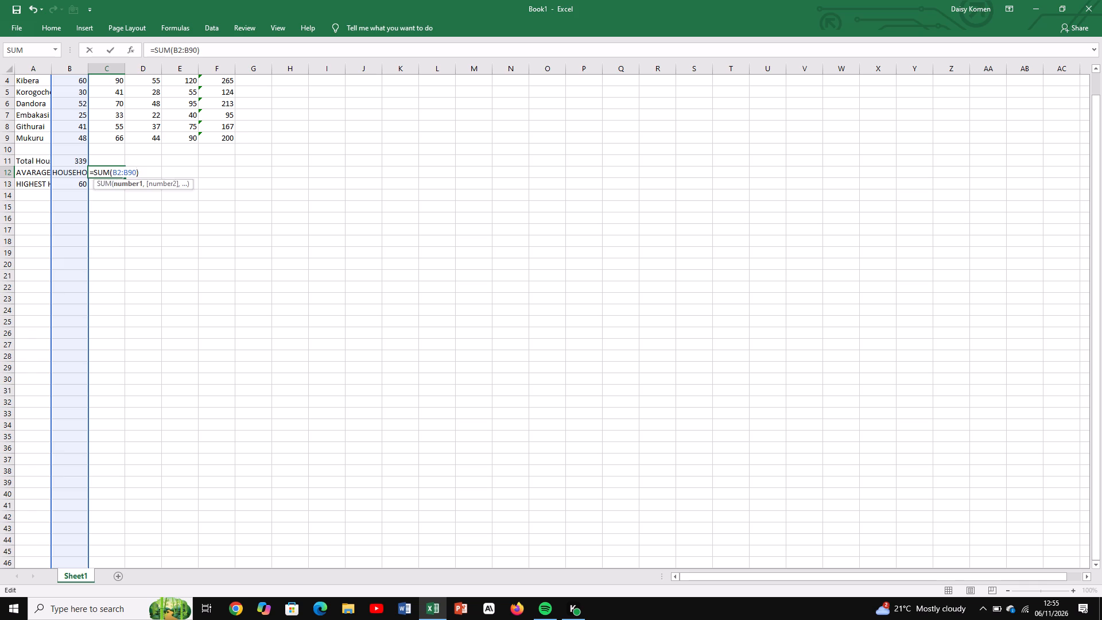
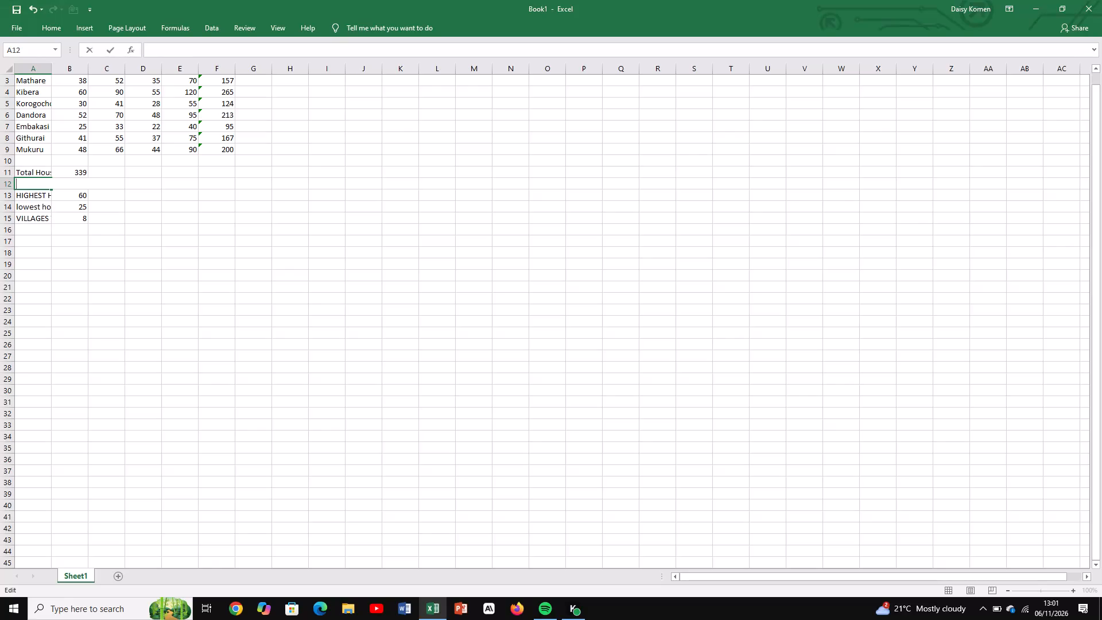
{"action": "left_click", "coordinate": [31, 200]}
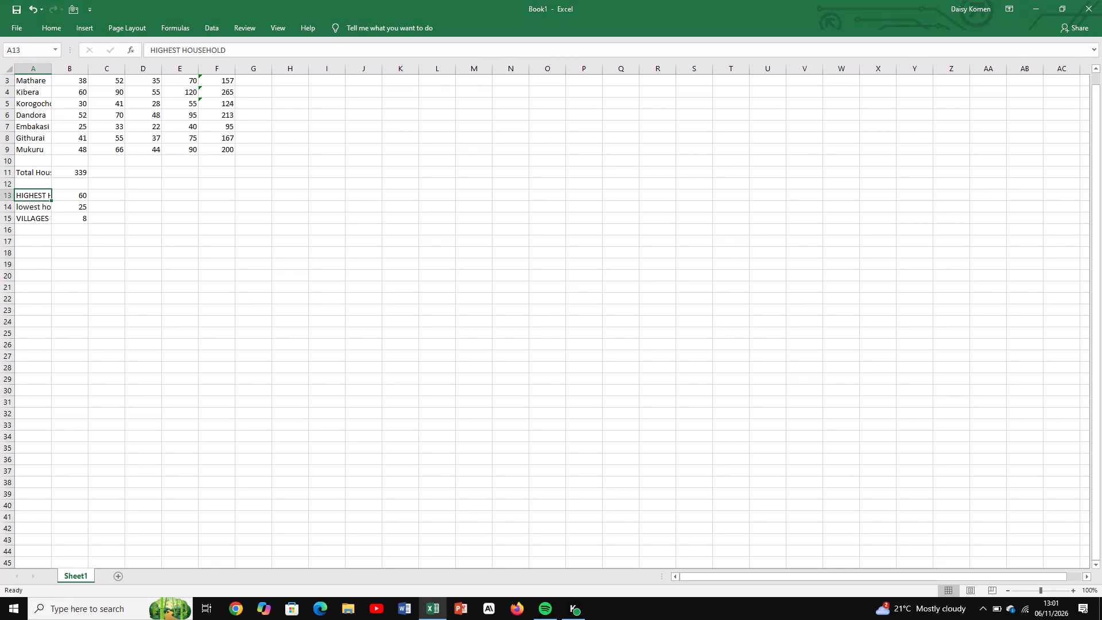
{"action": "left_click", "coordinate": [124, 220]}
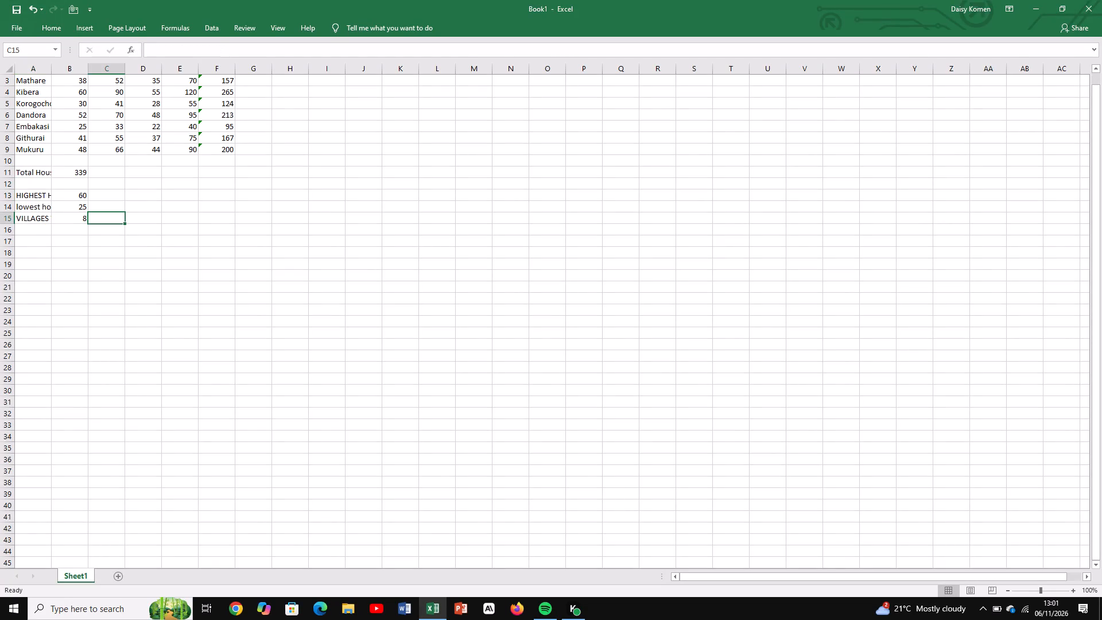
Enter the label AVARAGE HOUSEHOLDS in cell A12, between the total and highest household rows.
{"action": "left_click", "coordinate": [26, 184]}
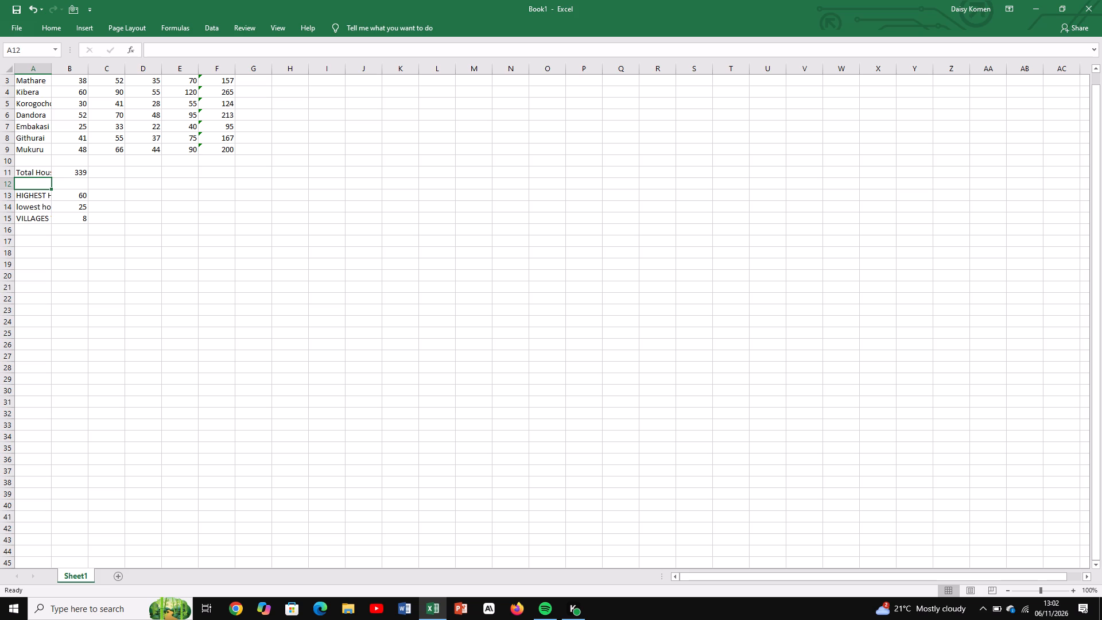
{"action": "type", "text": "ava"}
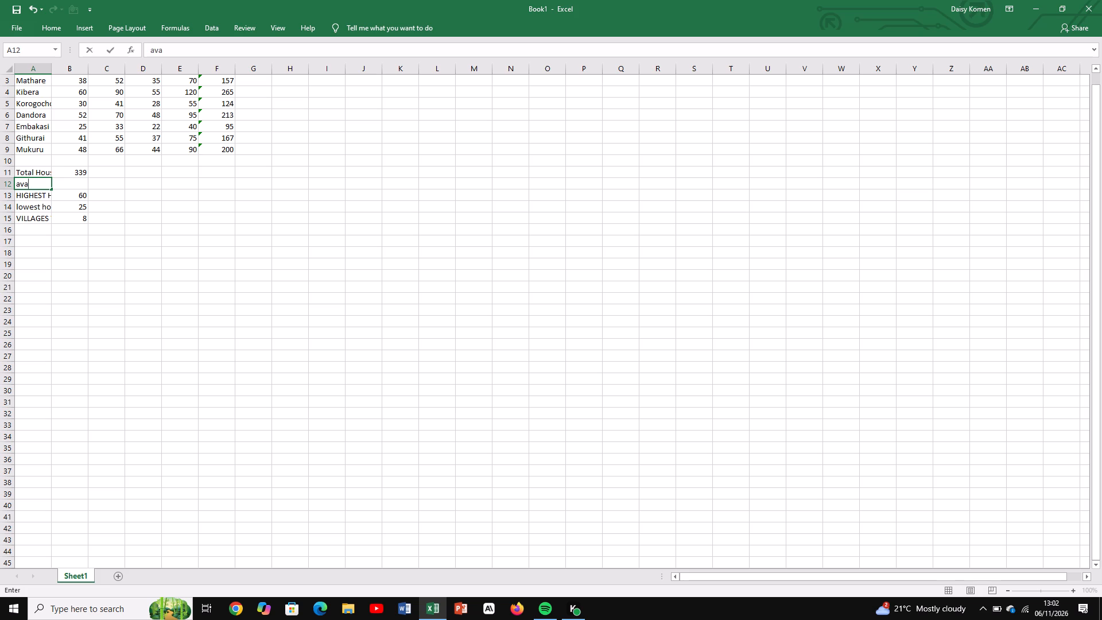
{"action": "key", "text": "BackSpace"}
{"action": "key", "text": "BackSpace"}
{"action": "key", "text": "BackSpace"}
{"action": "key", "text": "a"}
{"action": "type", "text": "VARA"}
{"action": "type", "text": "GE"}
{"action": "key", "text": "space"}
{"action": "type", "text": "HOUSEHOLDS"}
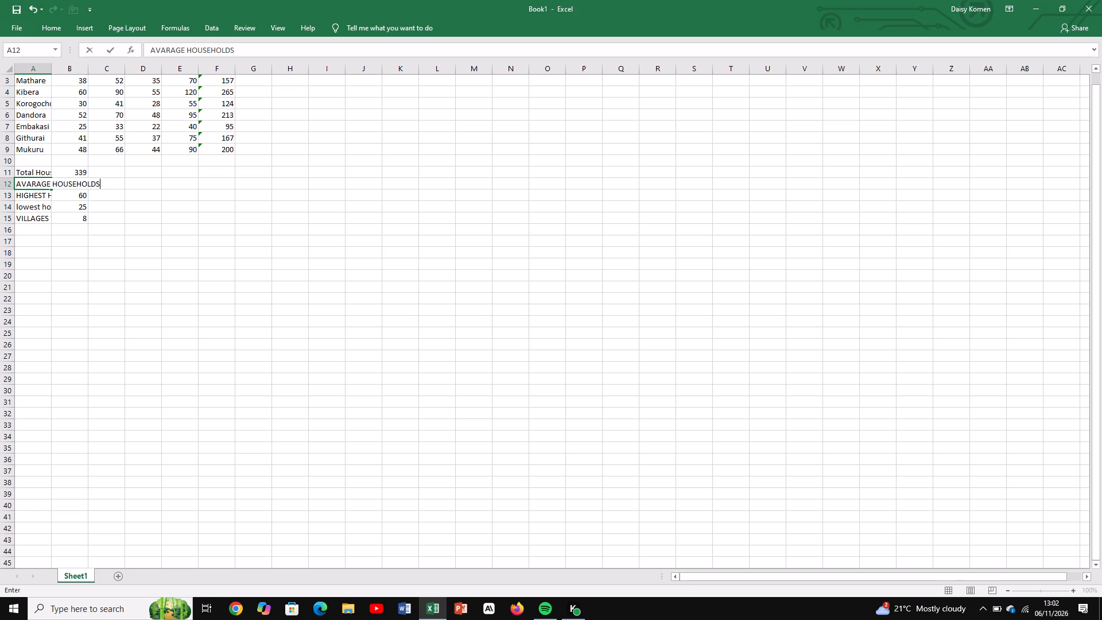
{"action": "key", "text": "Tab"}
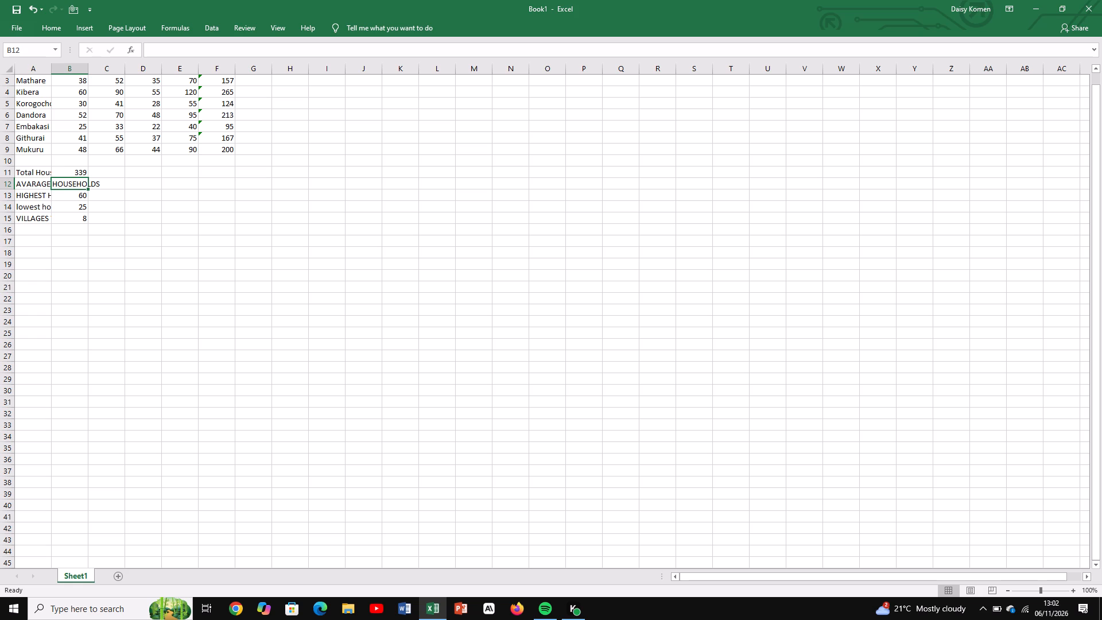
Enter the formula =AVARAGE(B2:B9) in cell B12, beside the AVARAGE HOUSEHOLDS label.
{"action": "key", "text": "equal"}
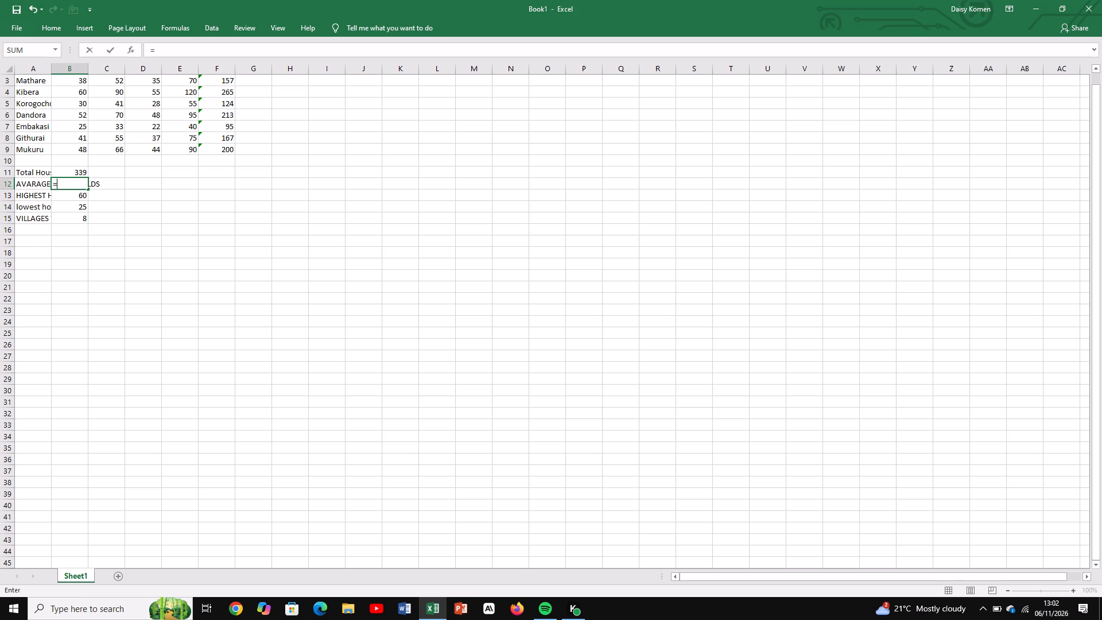
{"action": "type", "text": "AVA"}
{"action": "type", "text": "RAGE"}
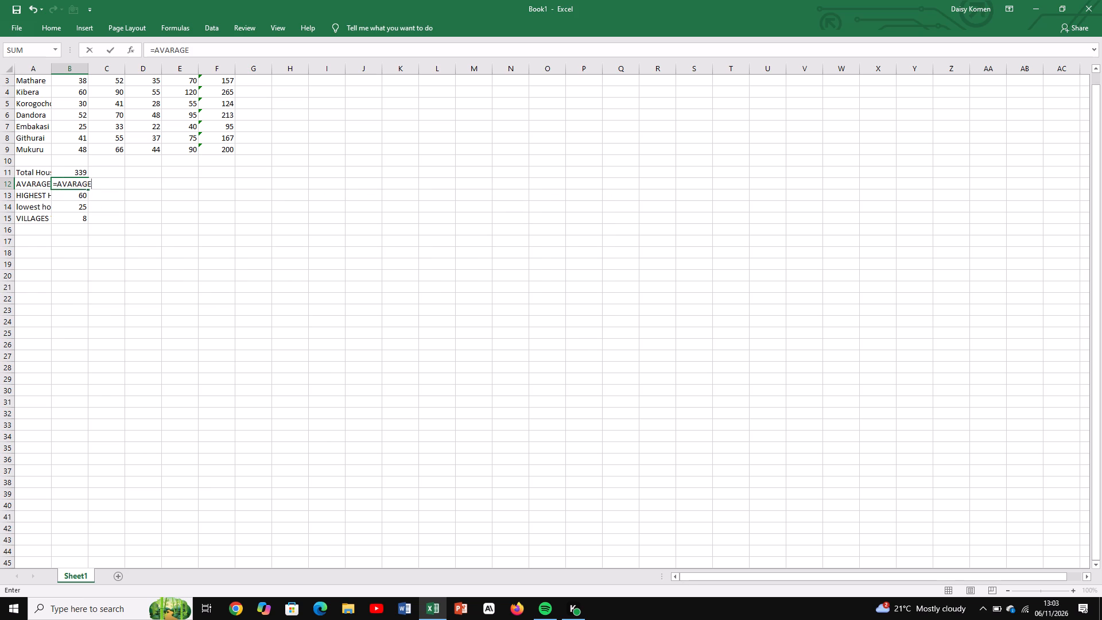
{"action": "key", "text": "shift+parenleft"}
{"action": "type", "text": "B2"}
{"action": "key", "text": "shift+colon"}
{"action": "key", "text": "b"}
{"action": "key", "text": "9"}
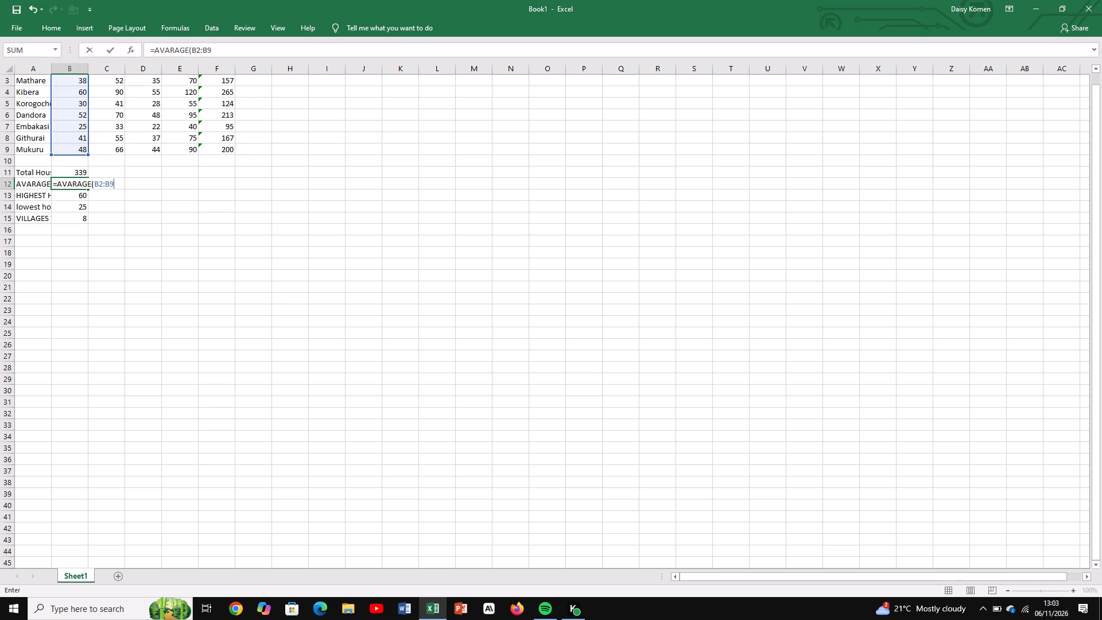
{"action": "key", "text": "shift+parenright"}
{"action": "key", "text": "Return"}
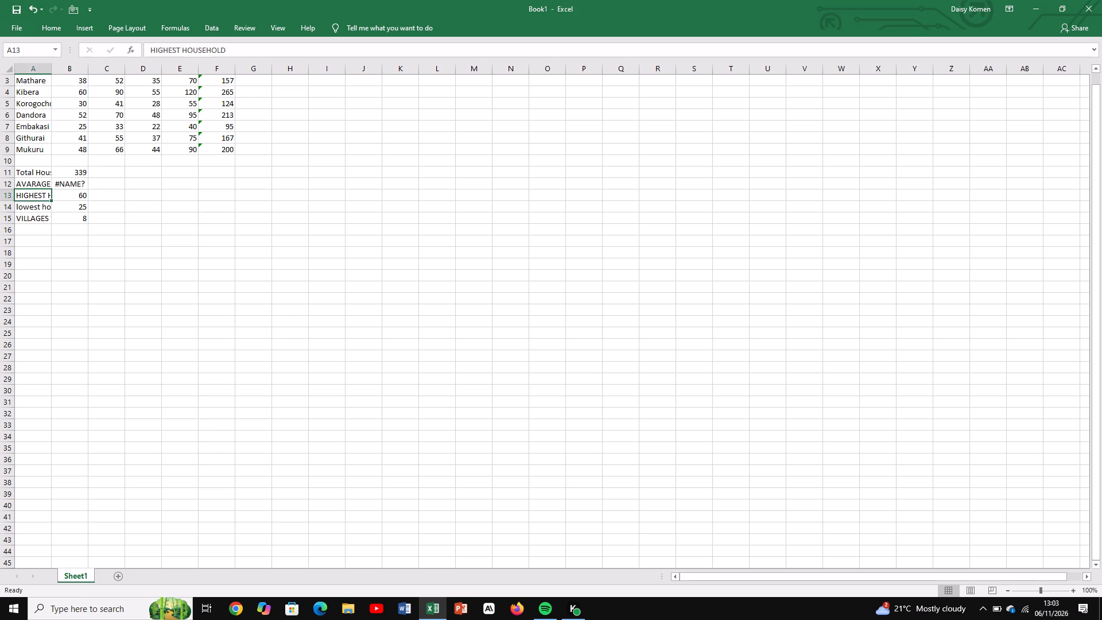
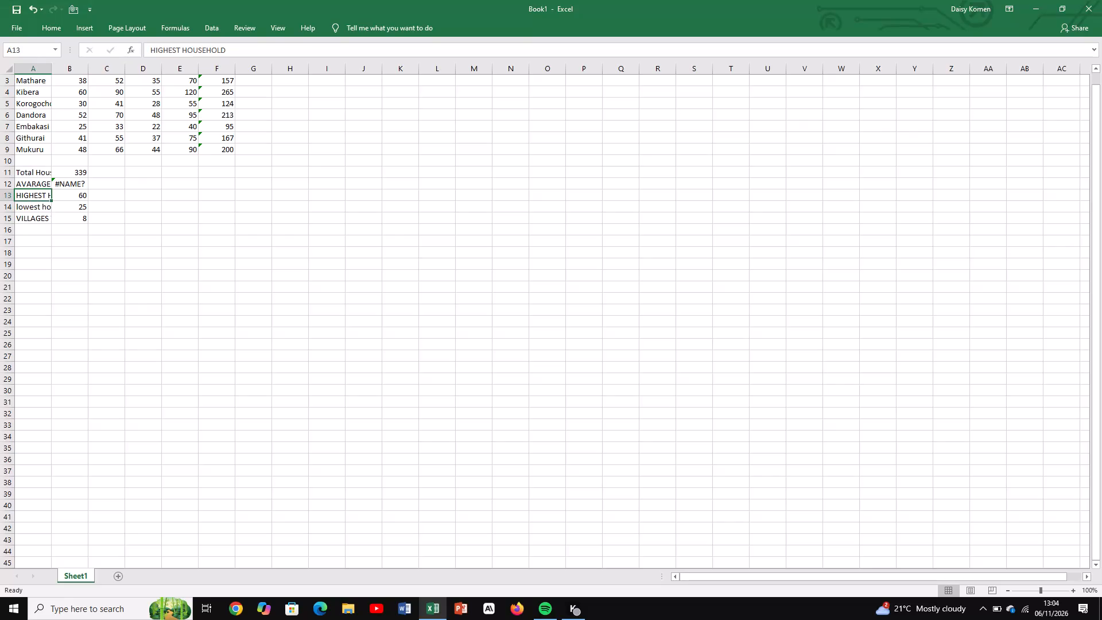
Correct the misspelled function name in cell B12 so the formula reads =AVERAGE(B2:B9).
{"action": "double_click", "coordinate": [78, 186]}
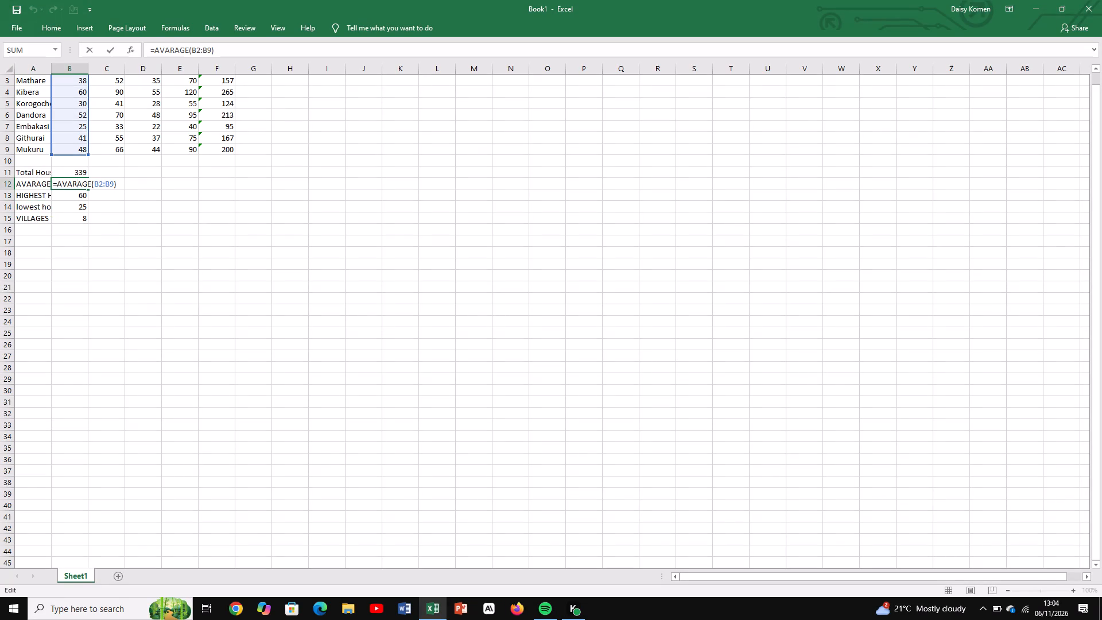
{"action": "left_click", "coordinate": [71, 182]}
{"action": "key", "text": "BackSpace"}
{"action": "key", "text": "e"}
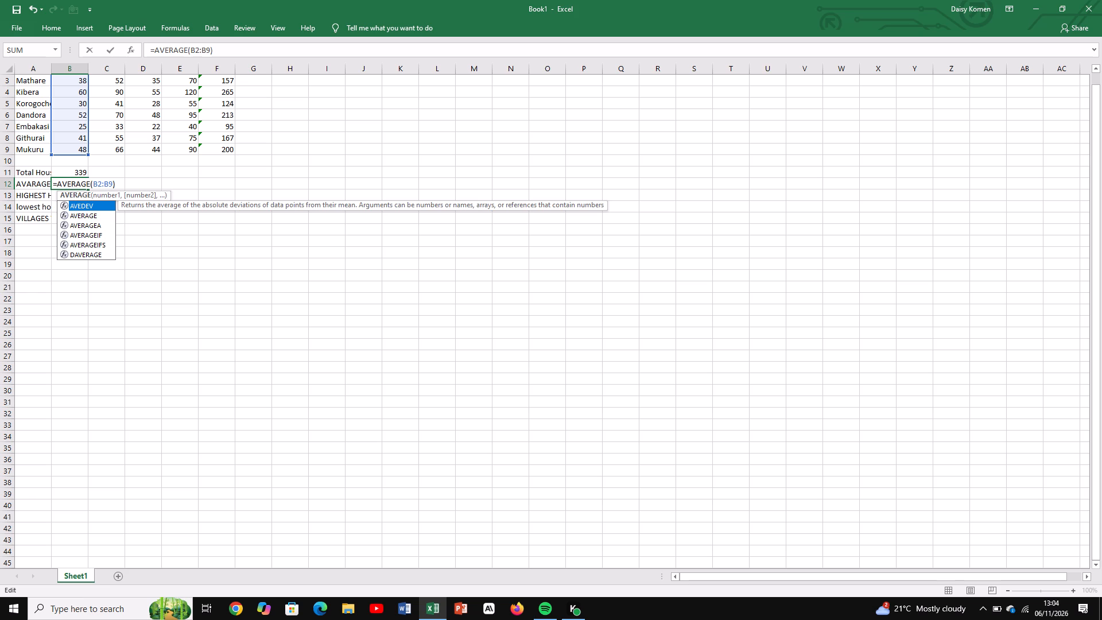
{"action": "left_click", "coordinate": [98, 212]}
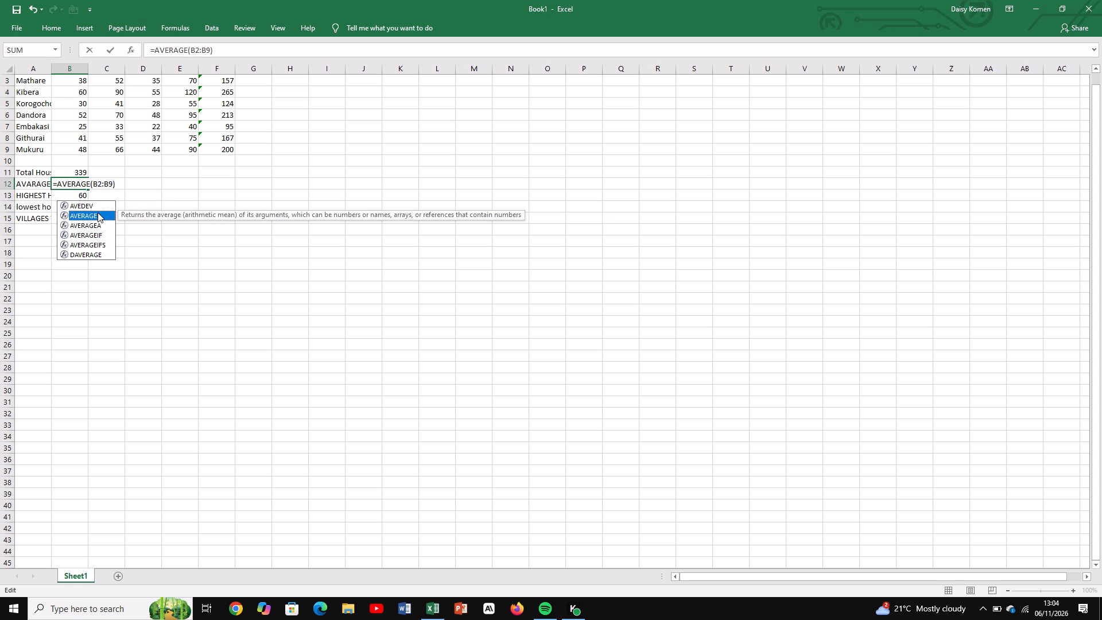
{"action": "left_click", "coordinate": [102, 178]}
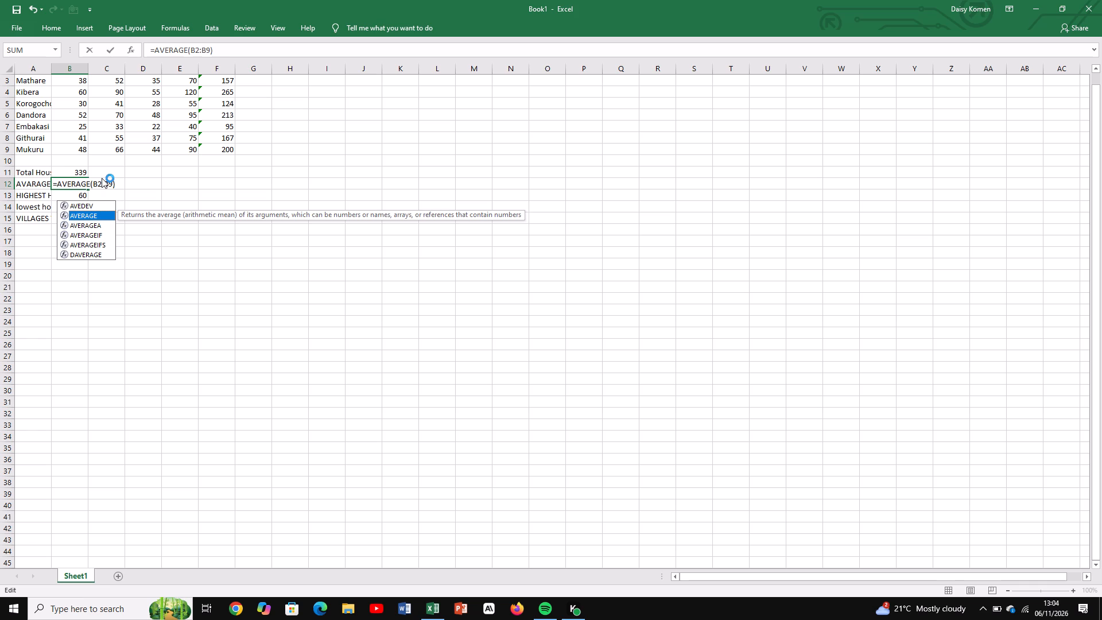